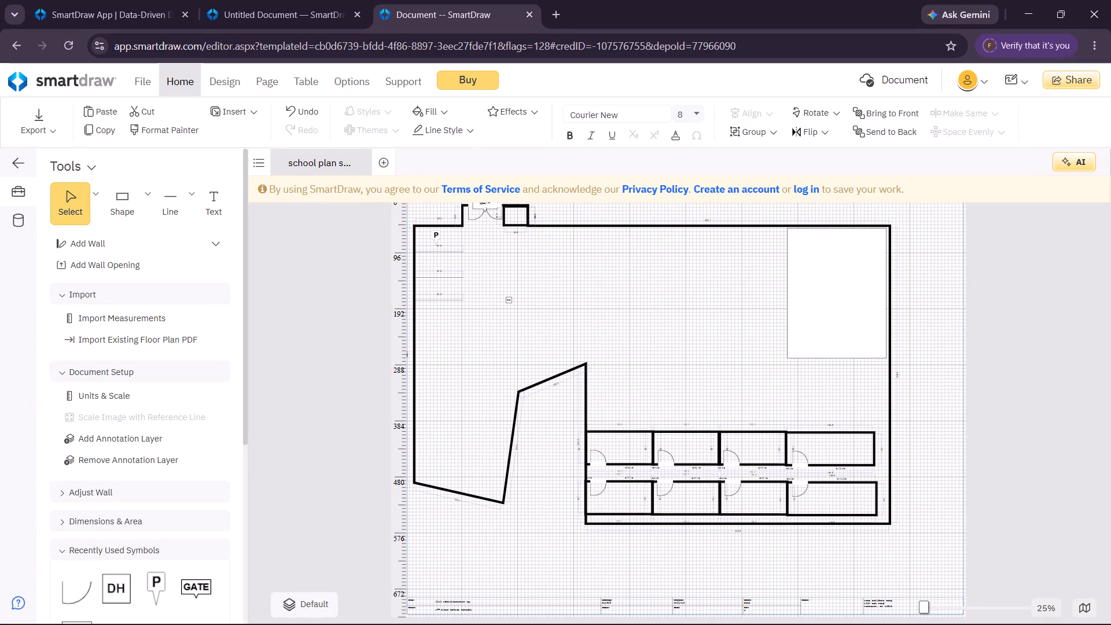
Extend the school compound's outer boundary by moving its long right-hand wall outward to an overall width of about 1253.
click(886, 369)
click(889, 373)
drag(889, 376, 959, 376)
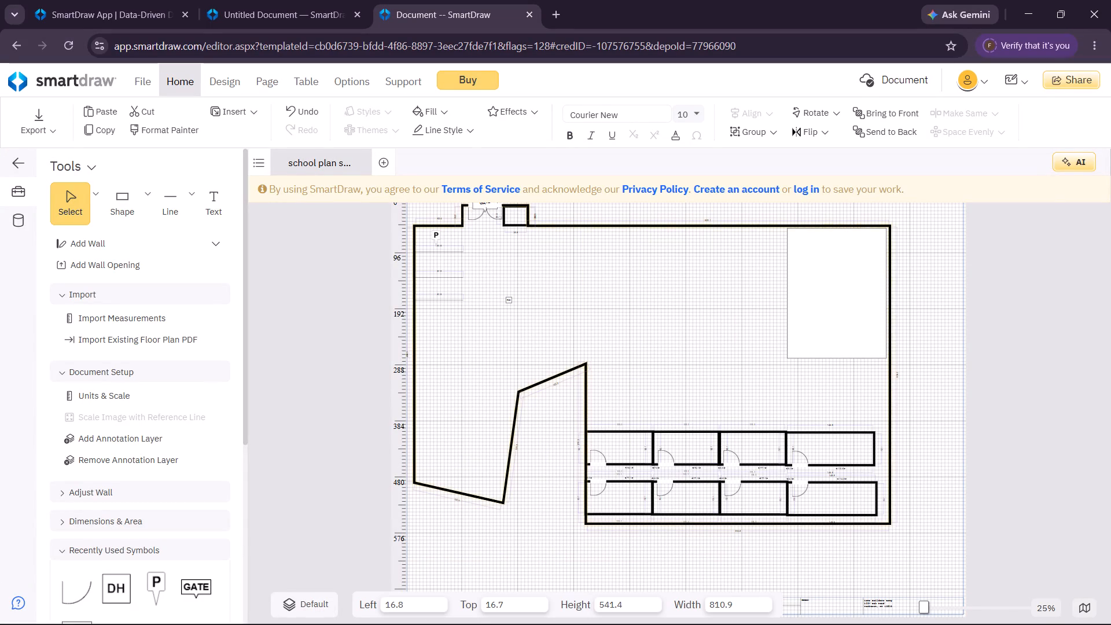
drag(959, 376, 1036, 362)
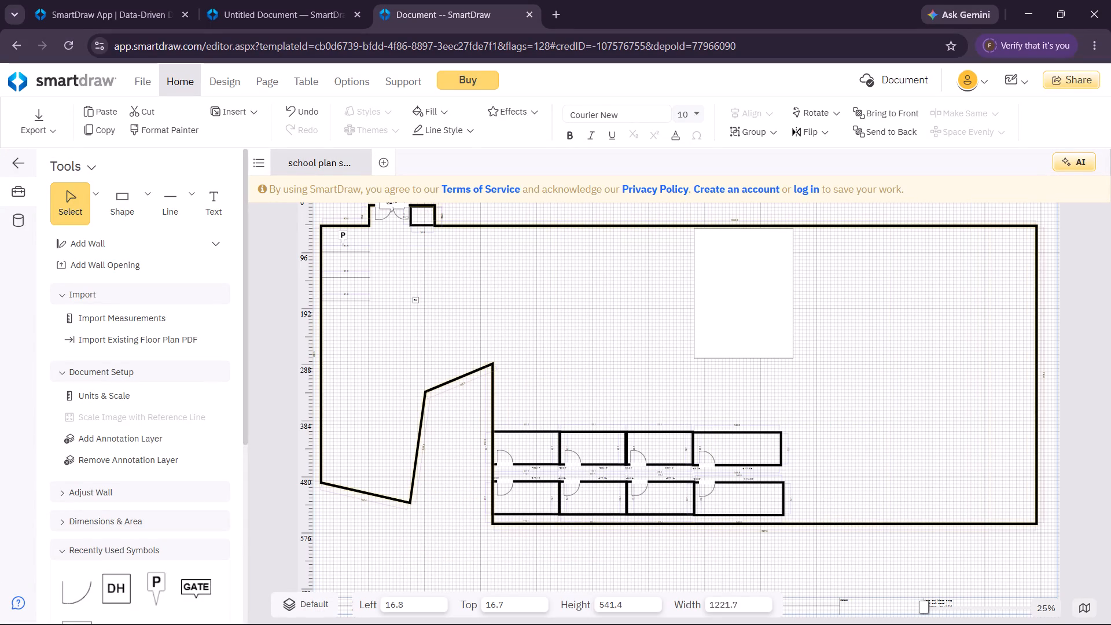
drag(1036, 362, 1054, 358)
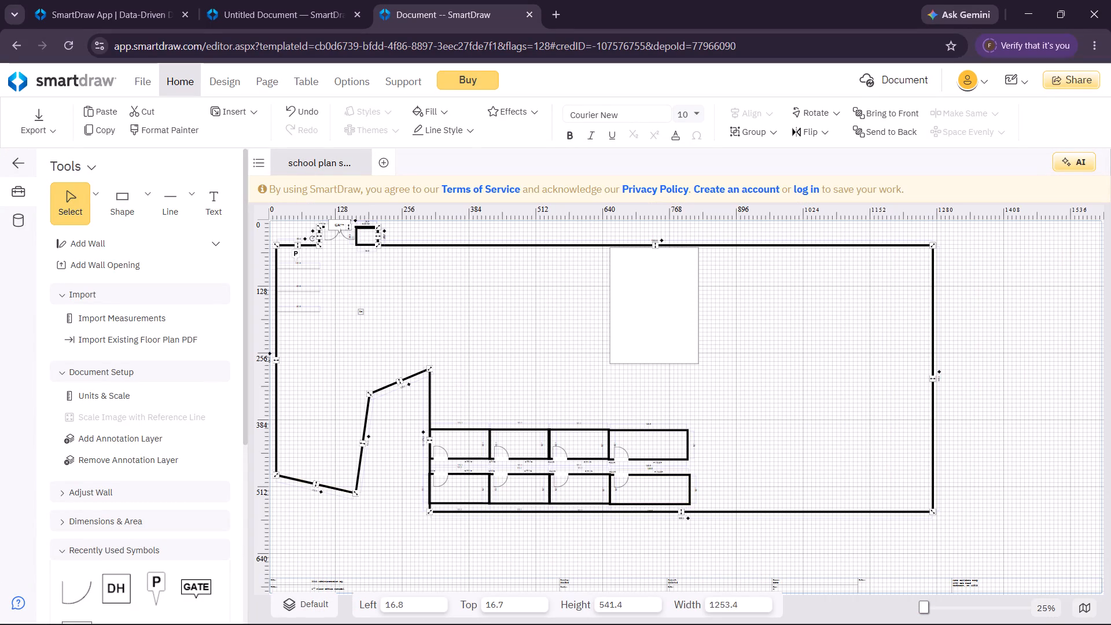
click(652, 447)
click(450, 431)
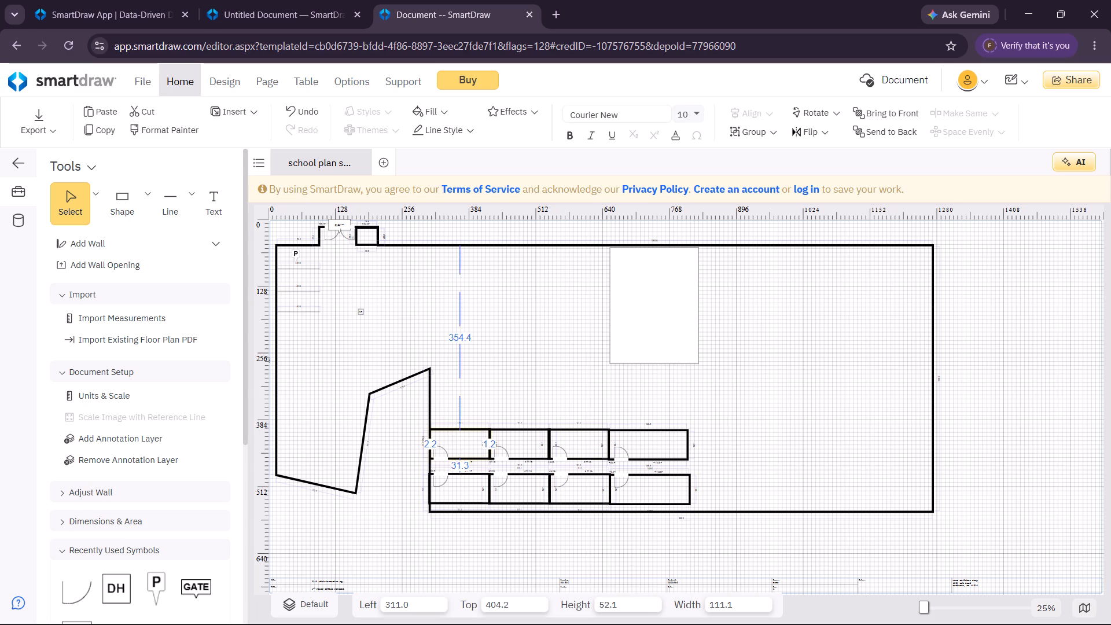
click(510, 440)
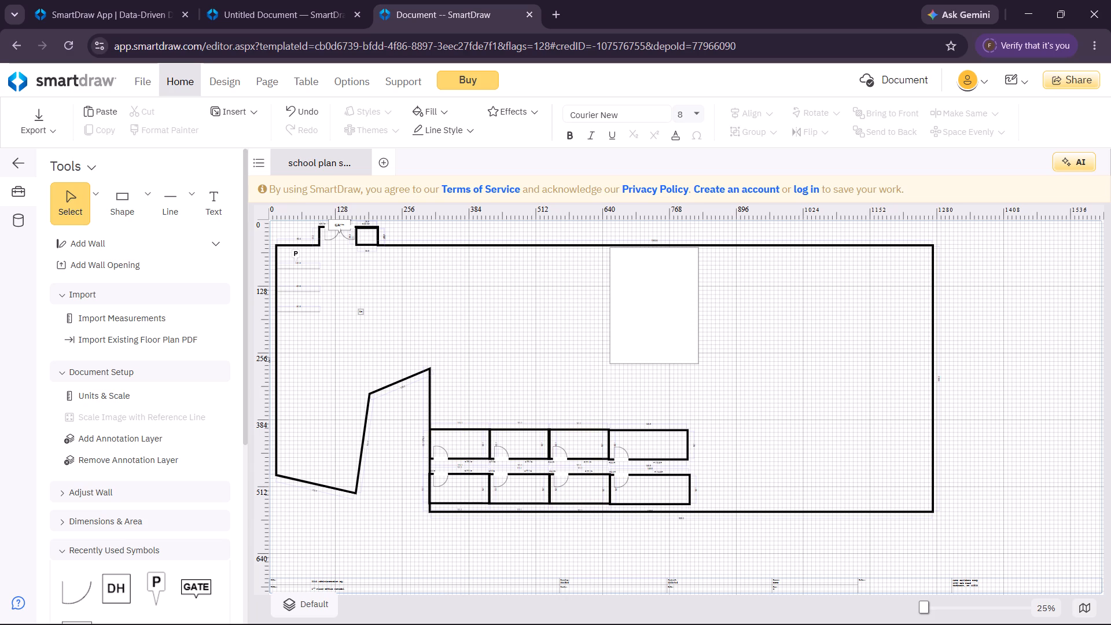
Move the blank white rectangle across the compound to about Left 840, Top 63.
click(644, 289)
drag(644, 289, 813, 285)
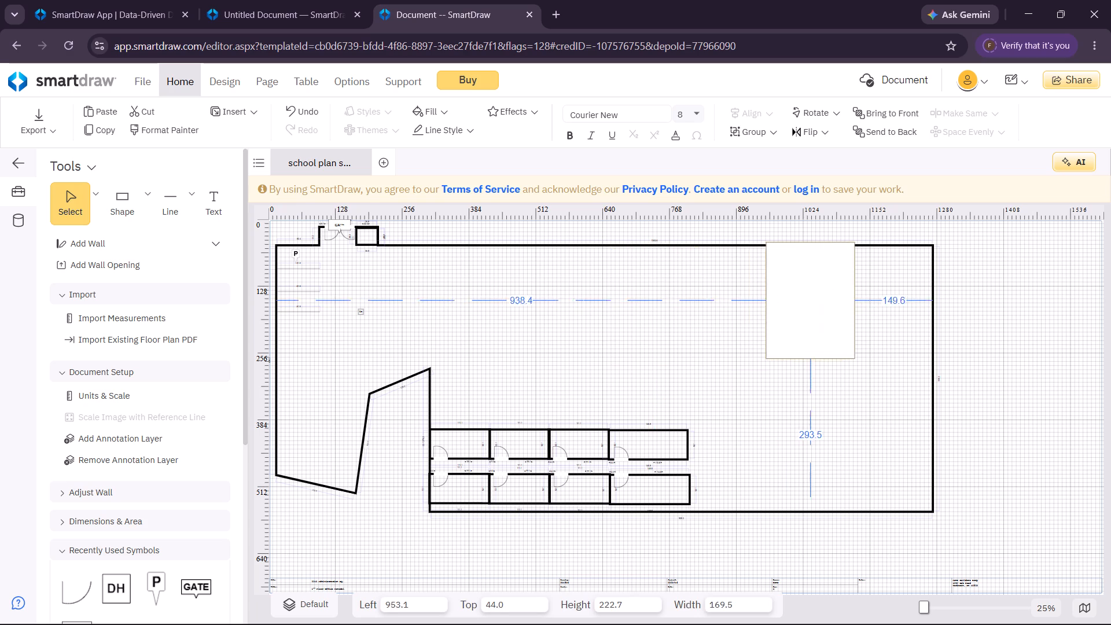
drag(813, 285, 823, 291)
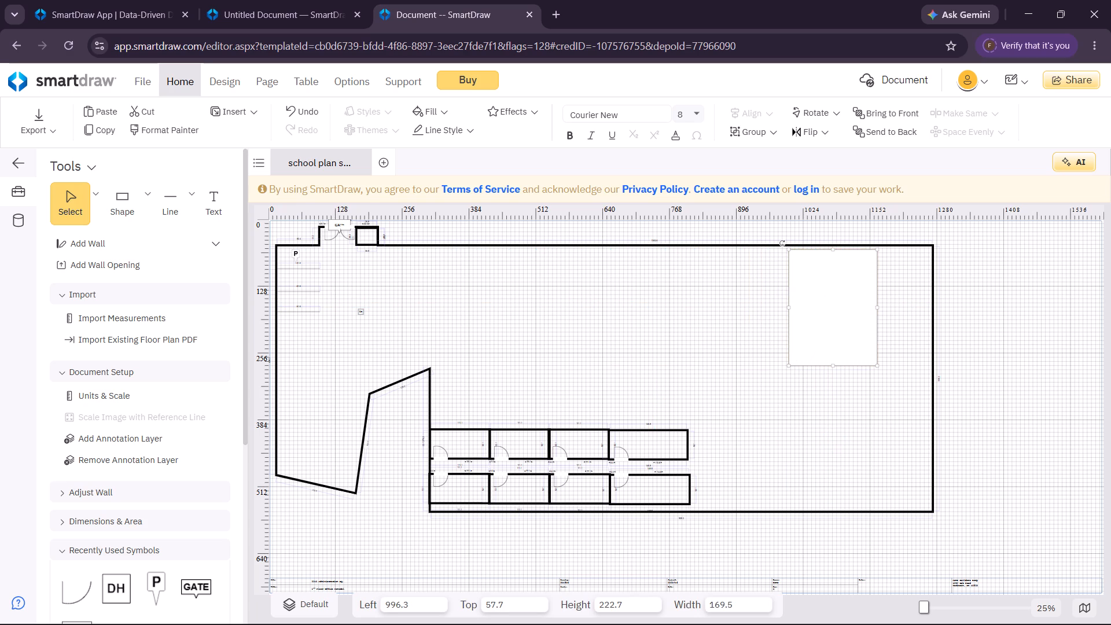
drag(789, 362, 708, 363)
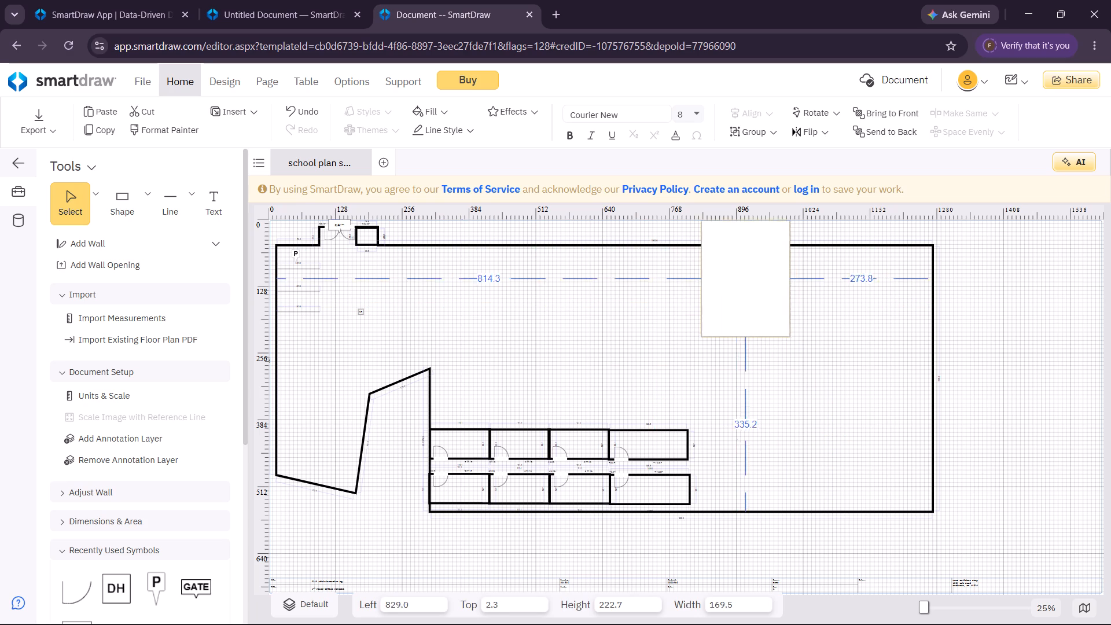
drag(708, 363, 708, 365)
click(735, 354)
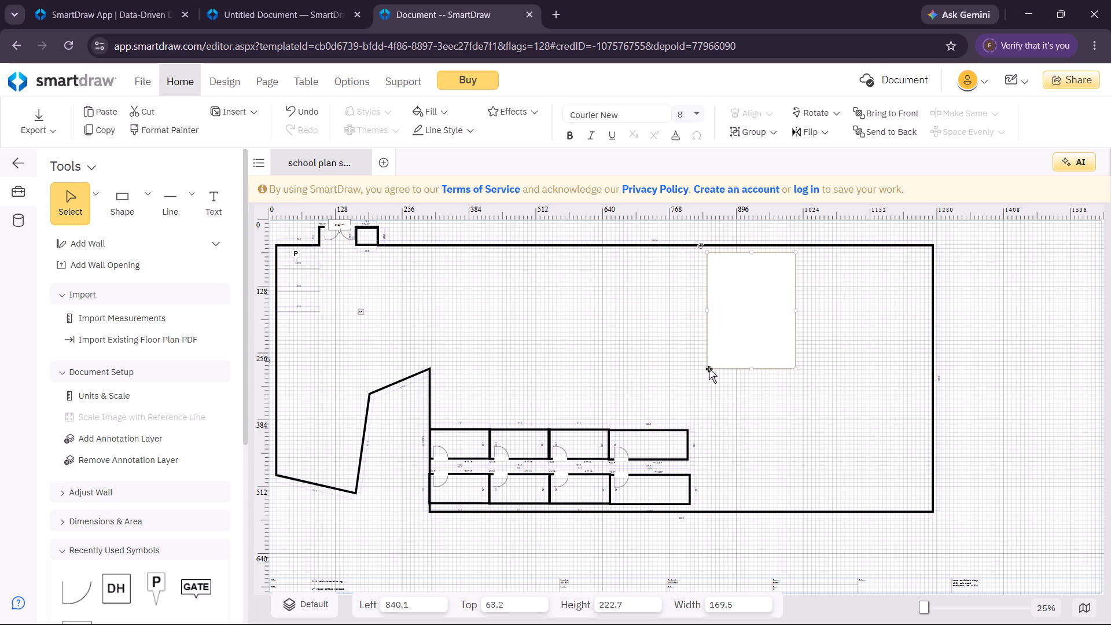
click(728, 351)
Rotate the blank white rectangle to about 270° so its long side runs horizontally.
drag(700, 243, 810, 262)
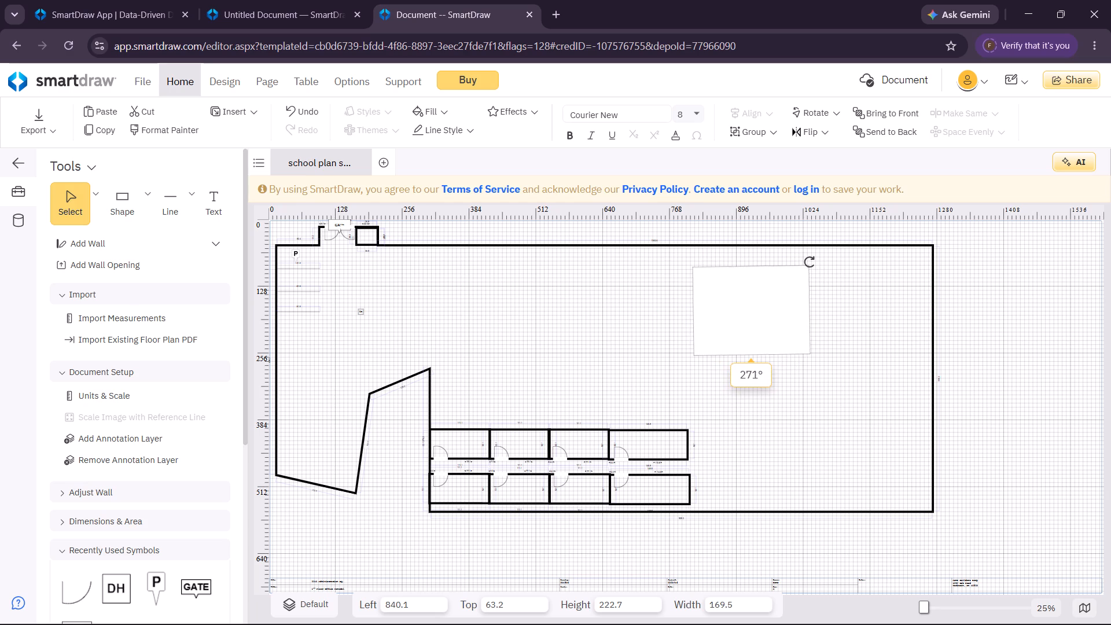
drag(810, 262, 814, 265)
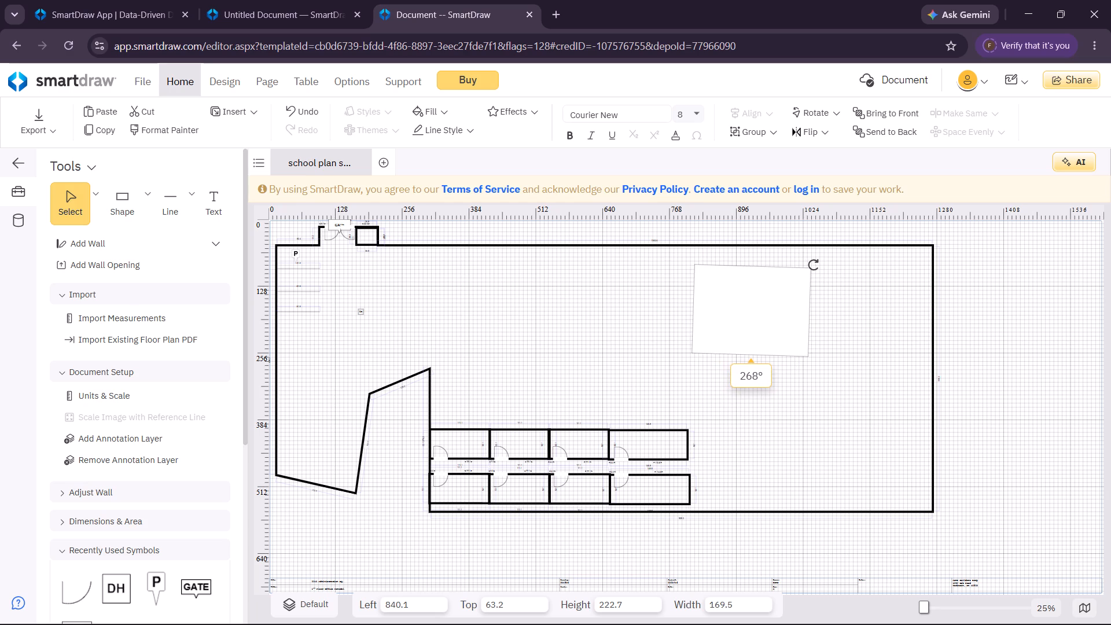
drag(814, 265, 809, 263)
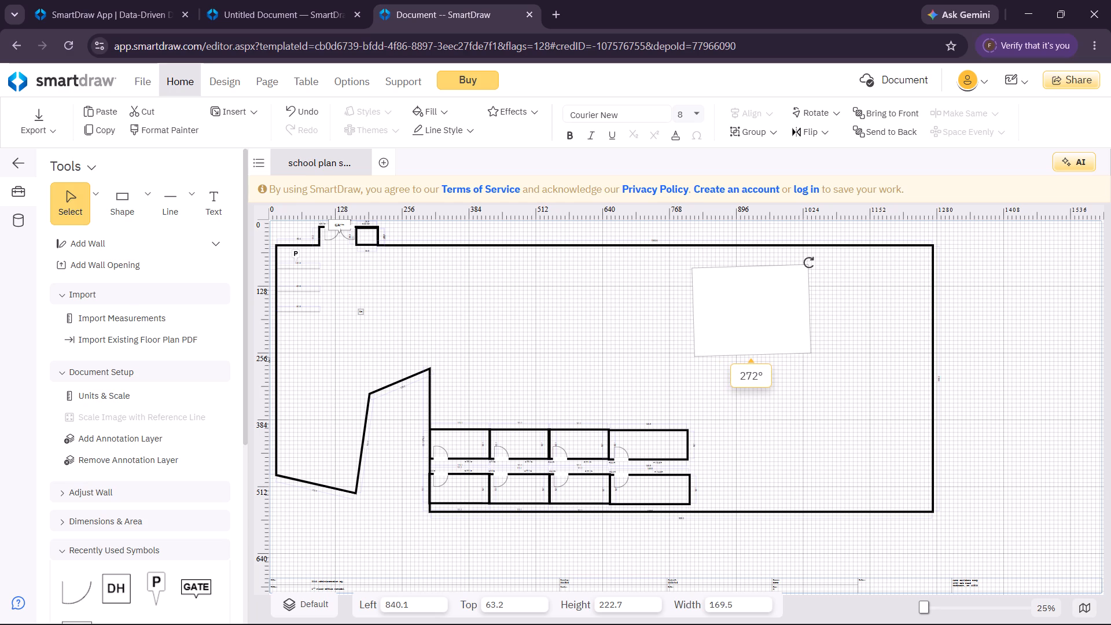
drag(809, 263, 812, 264)
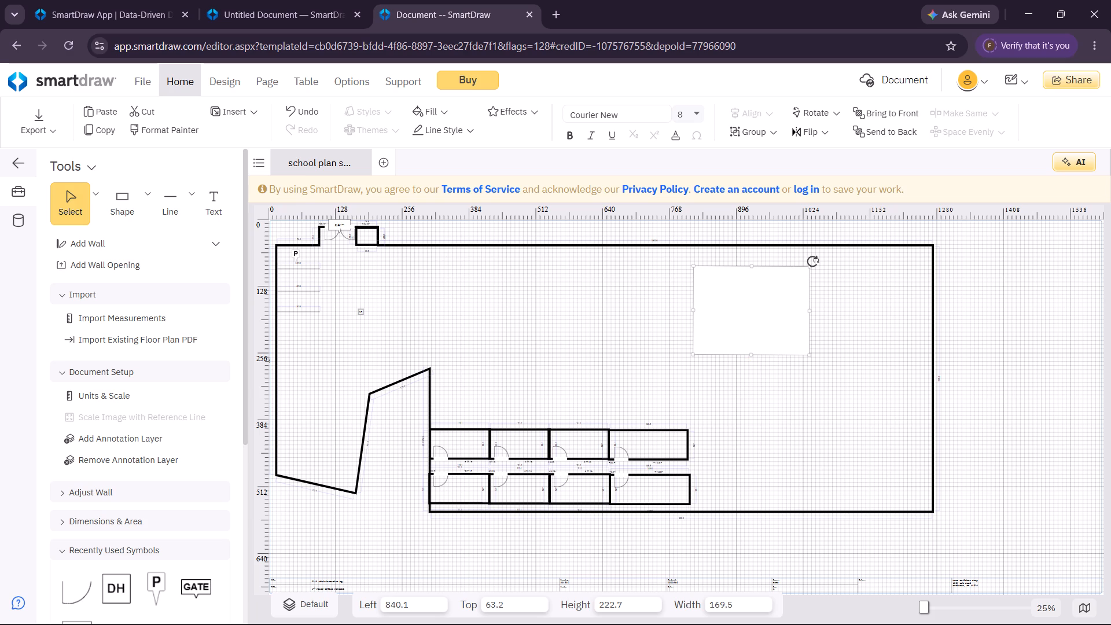
drag(781, 264, 813, 263)
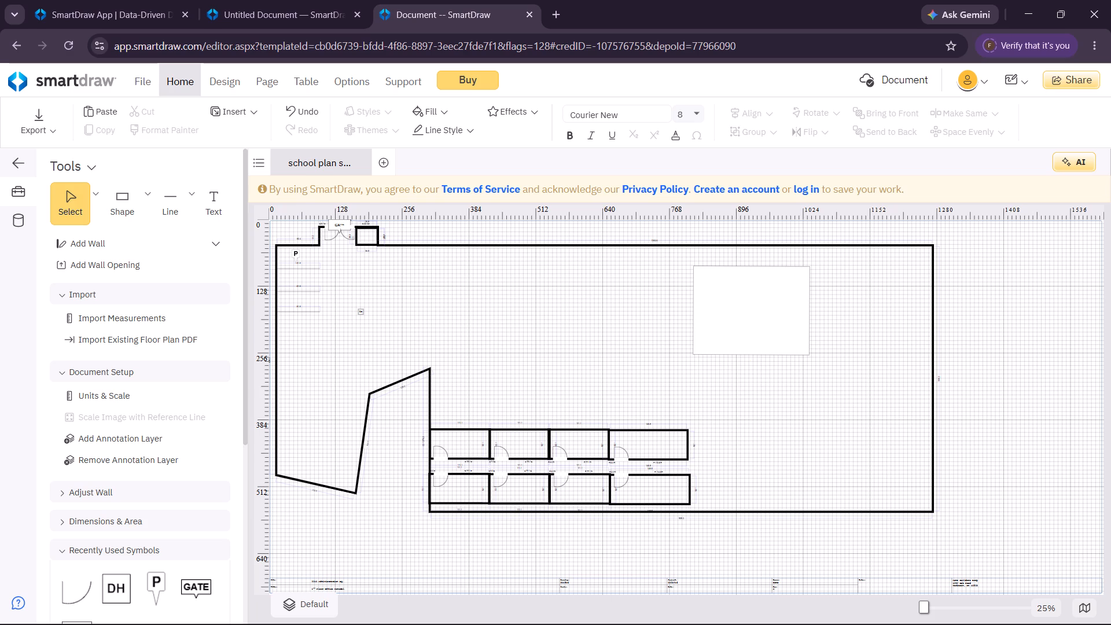
Move the rotated white rectangle into the compound's upper-right corner, at about Left 1078, Top 24.
click(748, 267)
drag(748, 267, 835, 264)
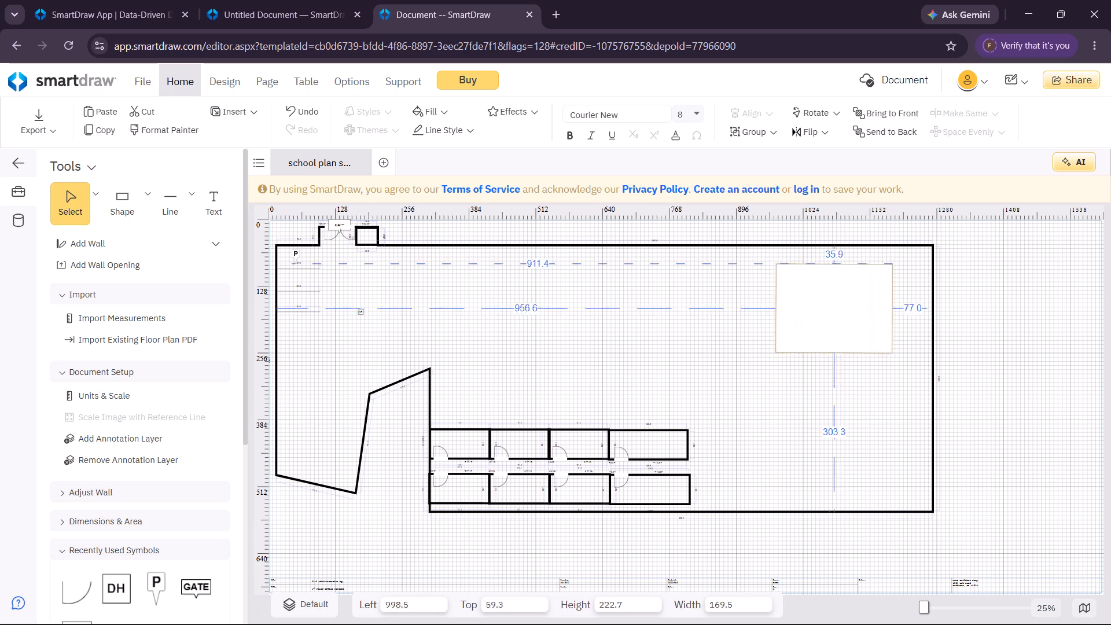
drag(835, 264, 876, 245)
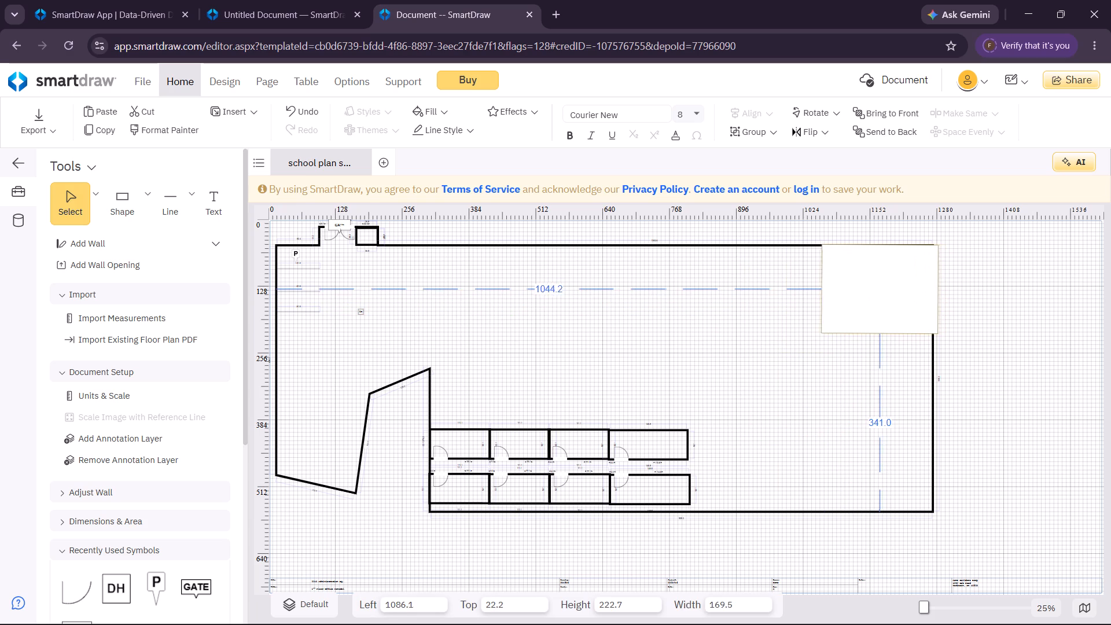
drag(876, 245, 874, 247)
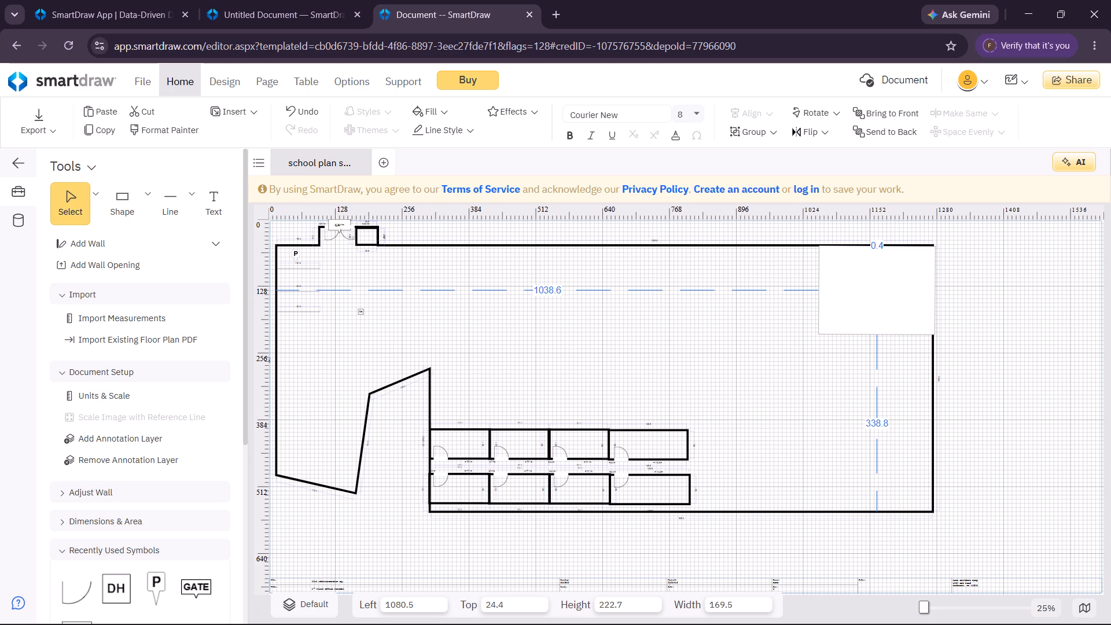
drag(874, 247, 873, 247)
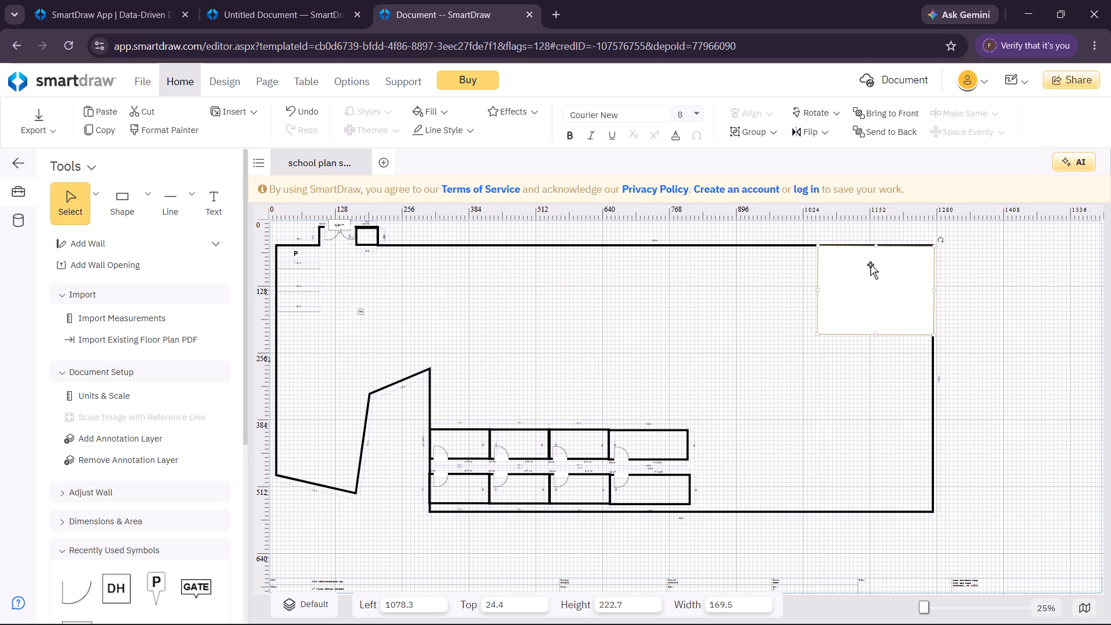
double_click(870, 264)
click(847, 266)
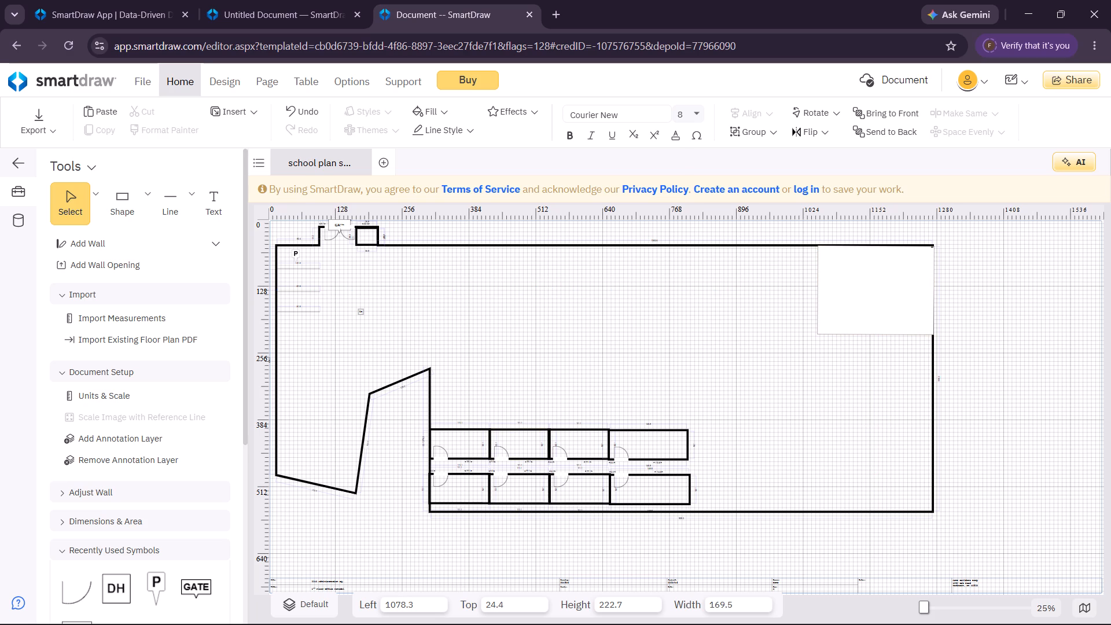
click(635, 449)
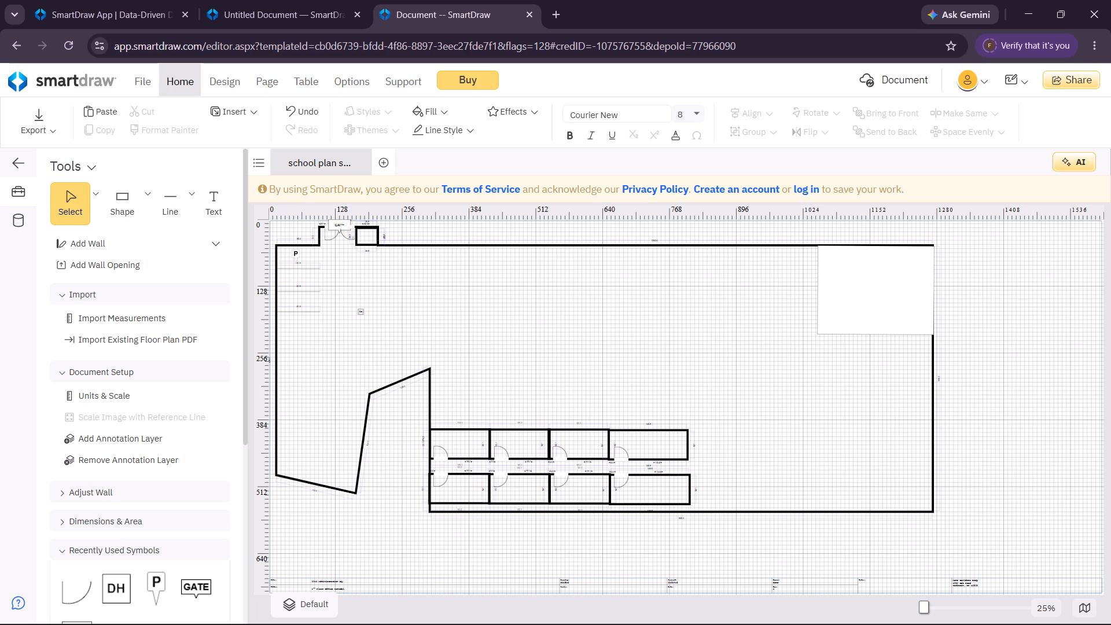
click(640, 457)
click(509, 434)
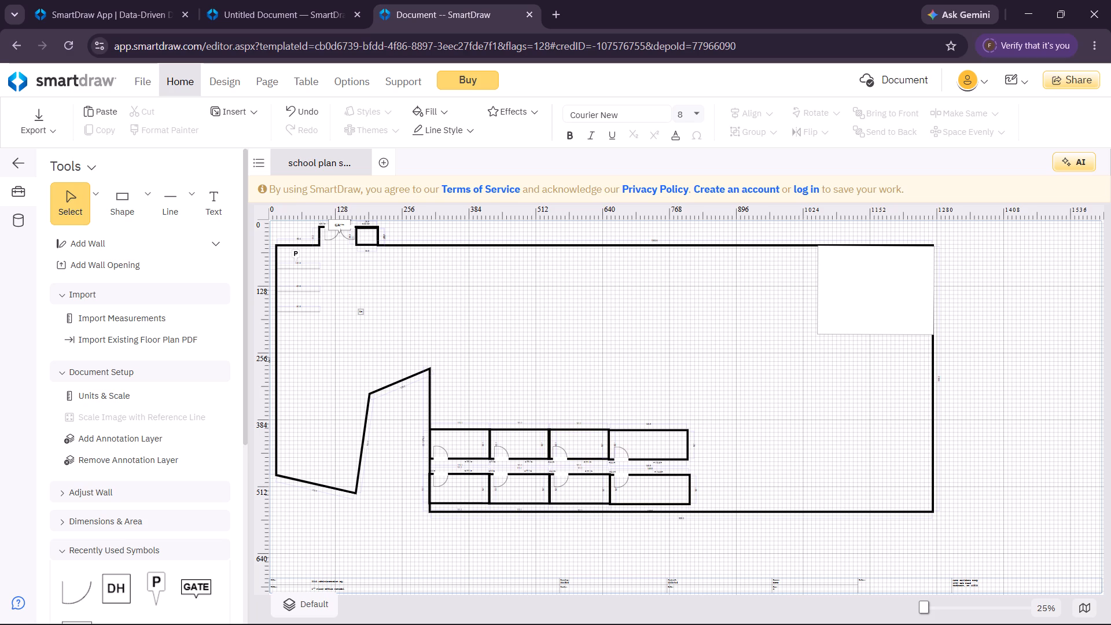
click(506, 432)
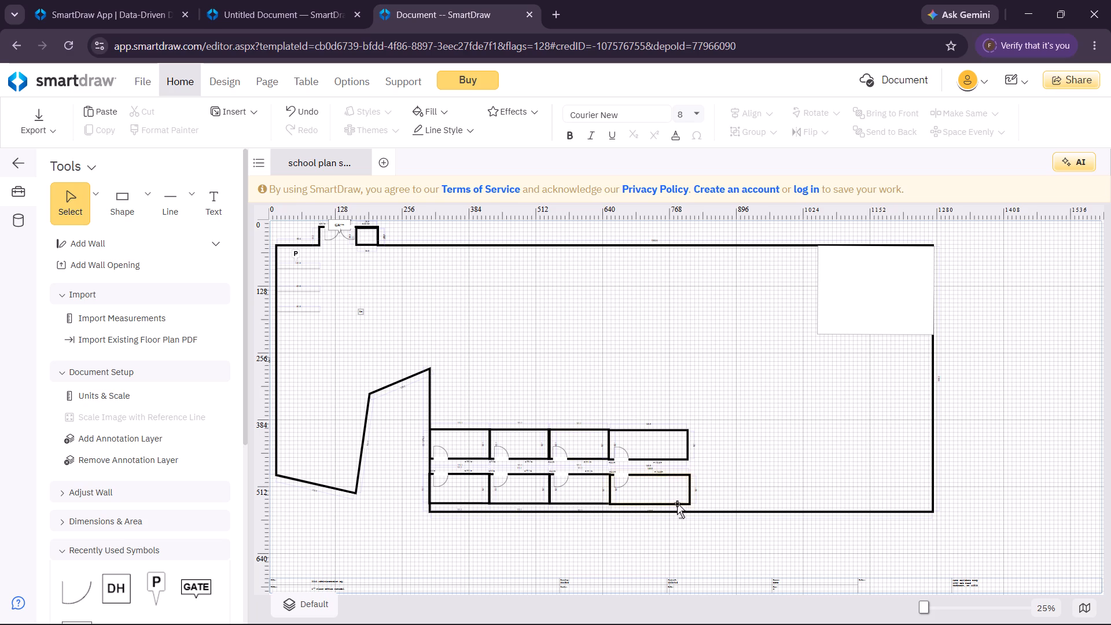
Copy the wide room with its door at the end of the lower room row and paste a duplicate.
click(677, 503)
key(ctrl+c)
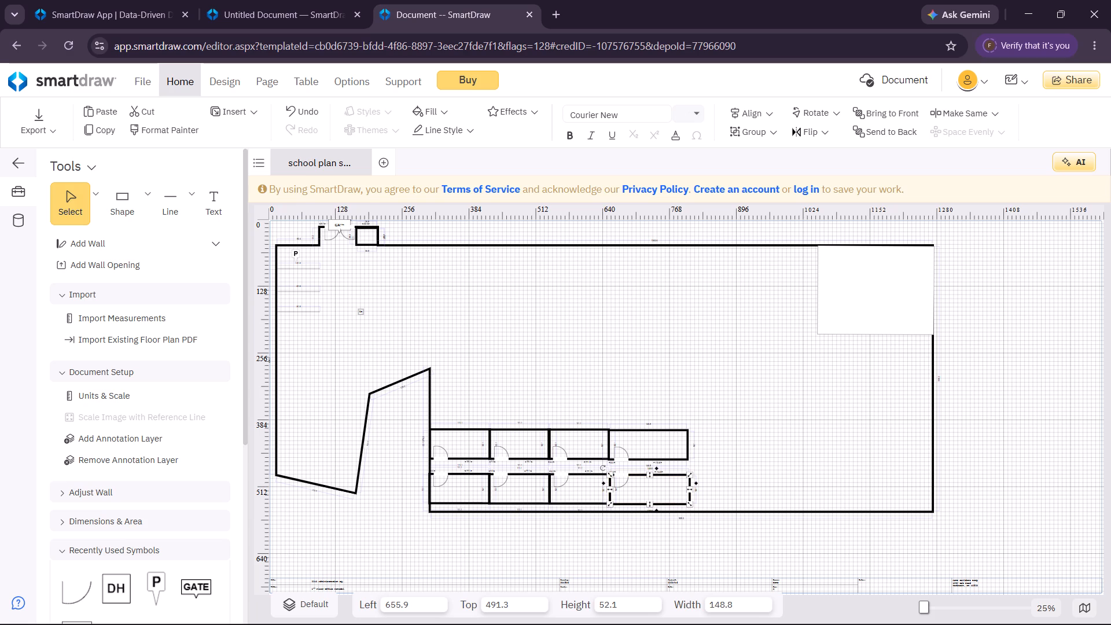
key(ctrl+v)
text(vvv)
Shift the white rectangle slightly inward from the compound's corner walls, to about Left 1064, Top 43.
drag(819, 324, 811, 334)
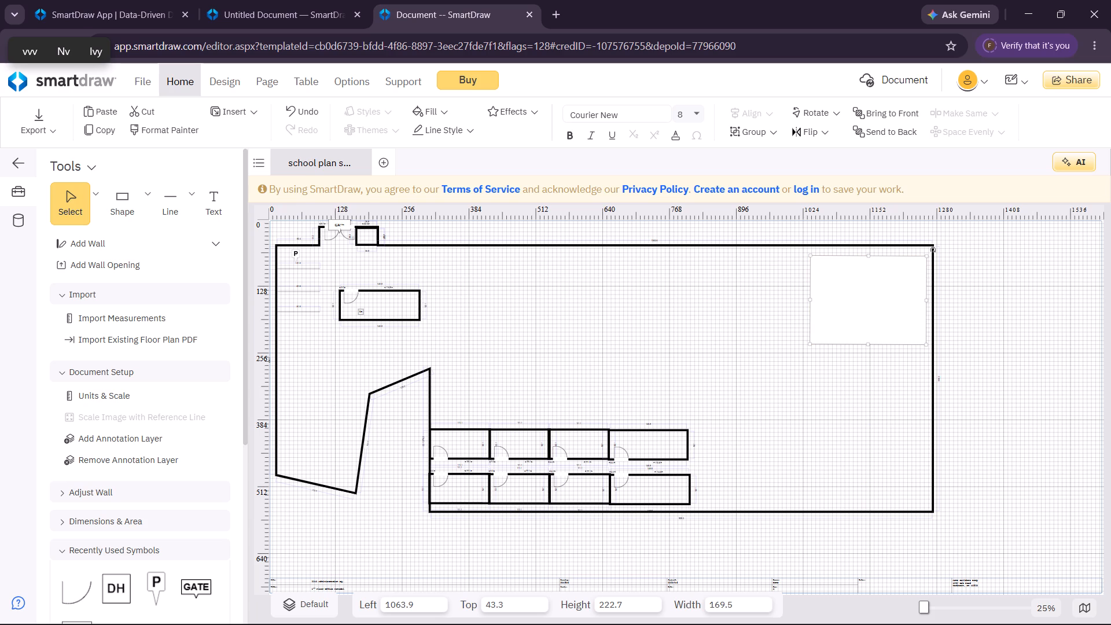
Place the pasted room against the end of the lower room row, at about Left 809, Top 492.
drag(396, 320, 753, 500)
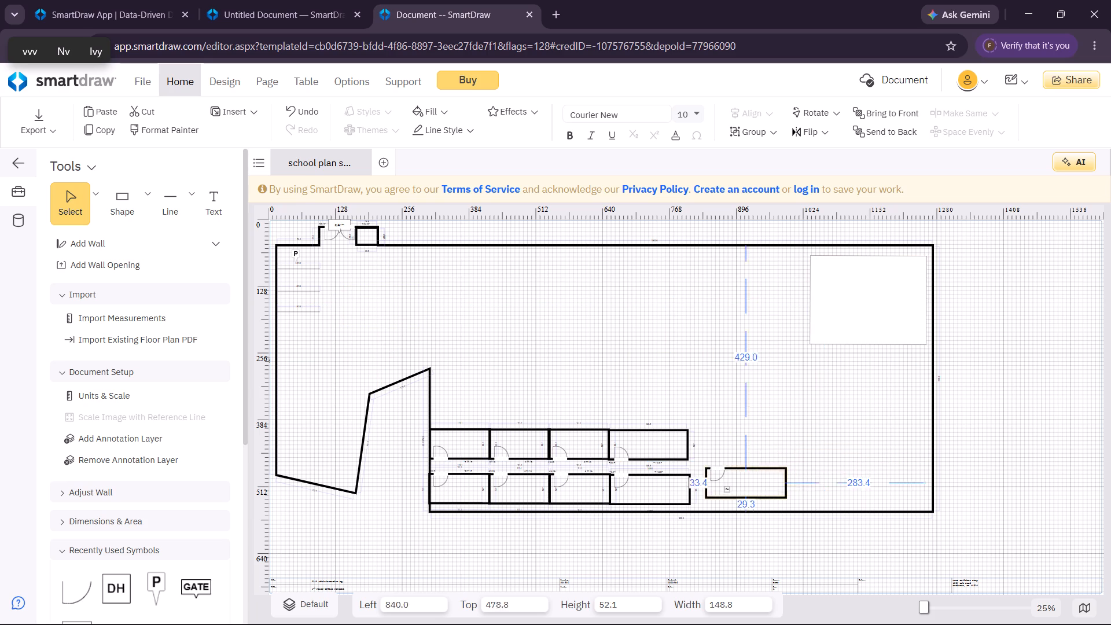
drag(753, 500, 747, 505)
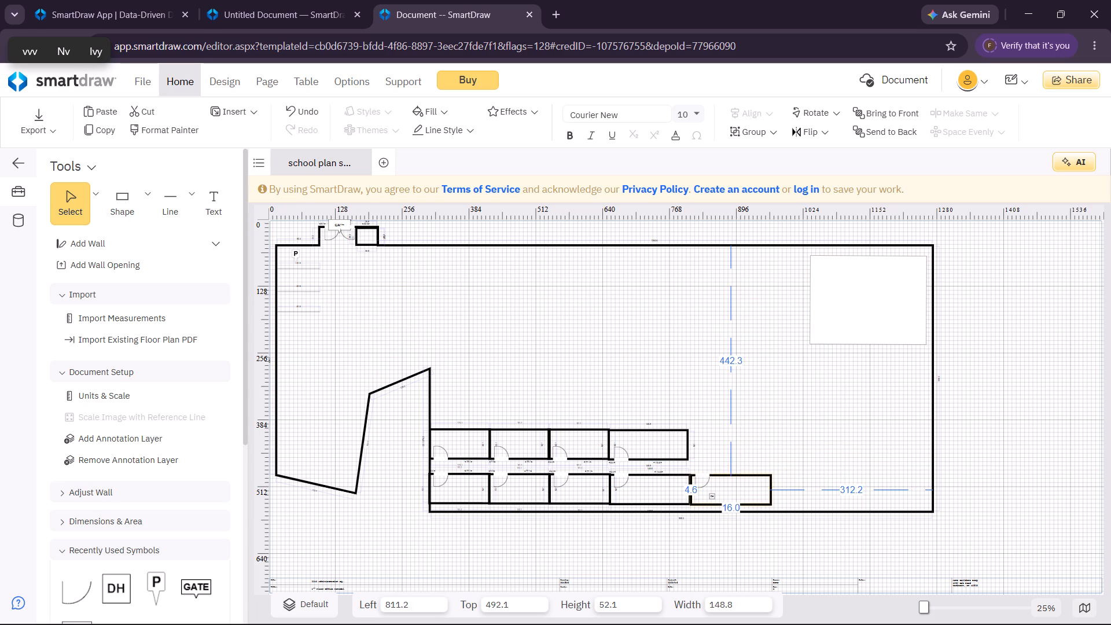
drag(747, 505, 746, 504)
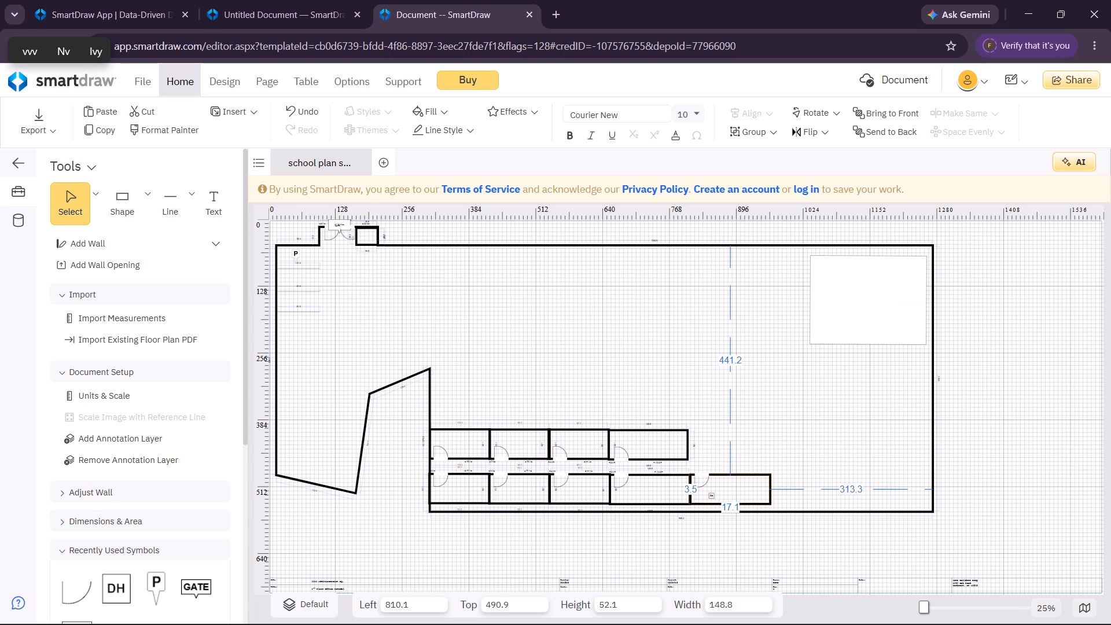
drag(746, 504, 746, 505)
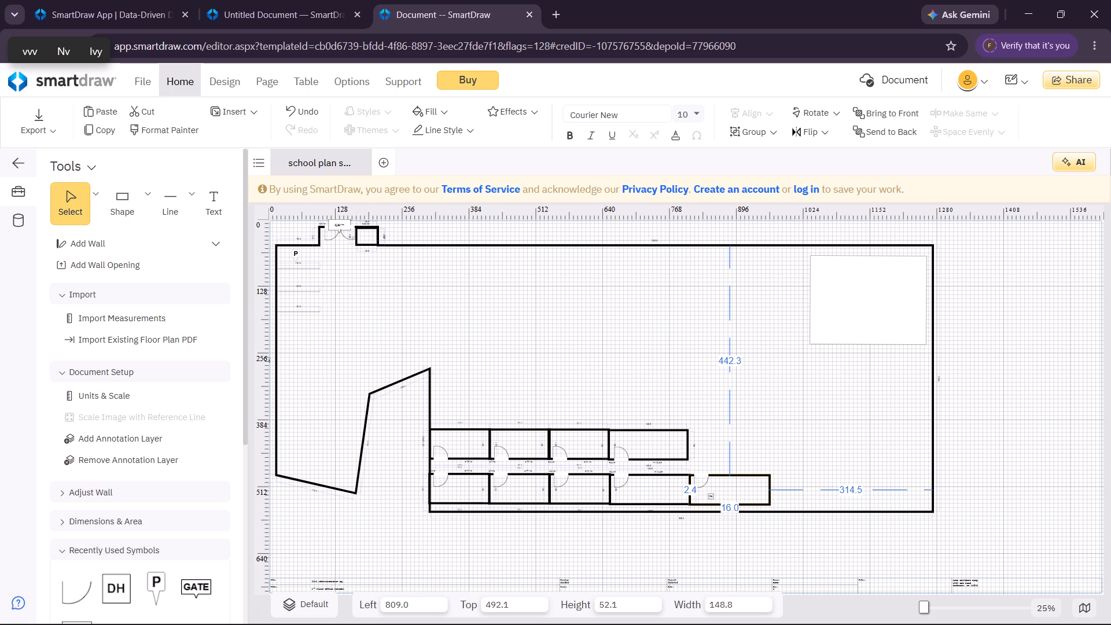
drag(746, 505, 746, 503)
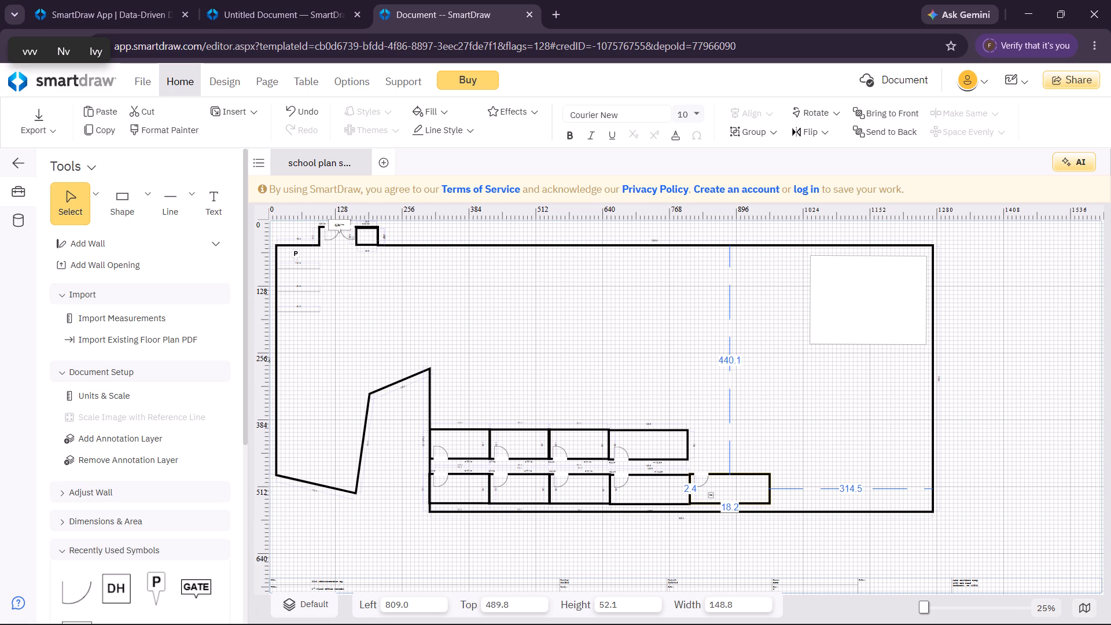
drag(746, 503, 746, 505)
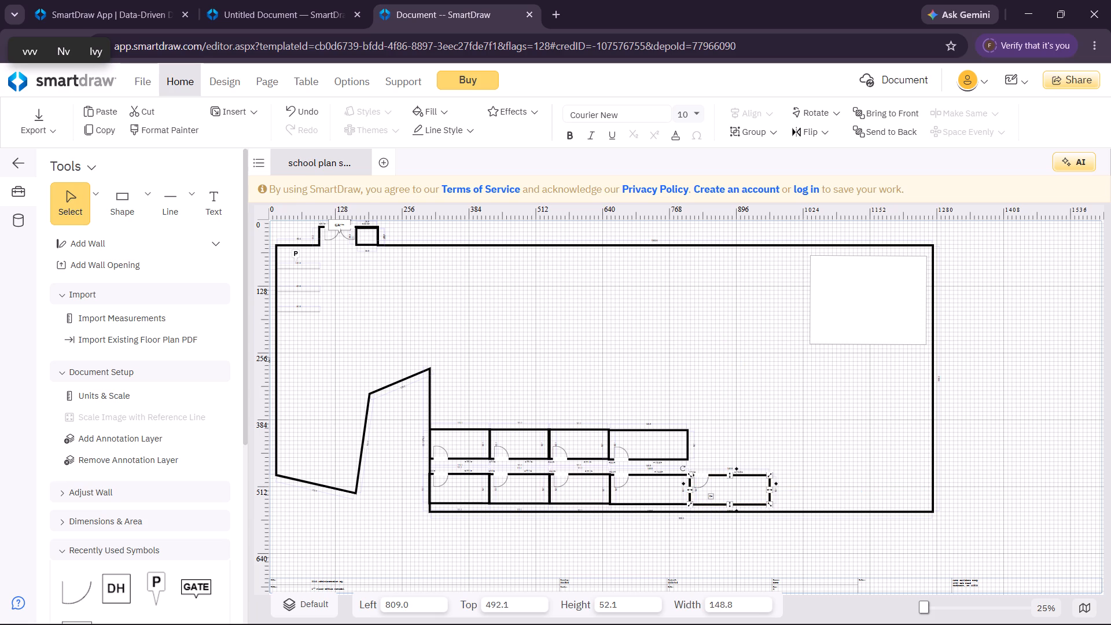
Paste two more copies of the wide room with its door.
key(ctrl+v)
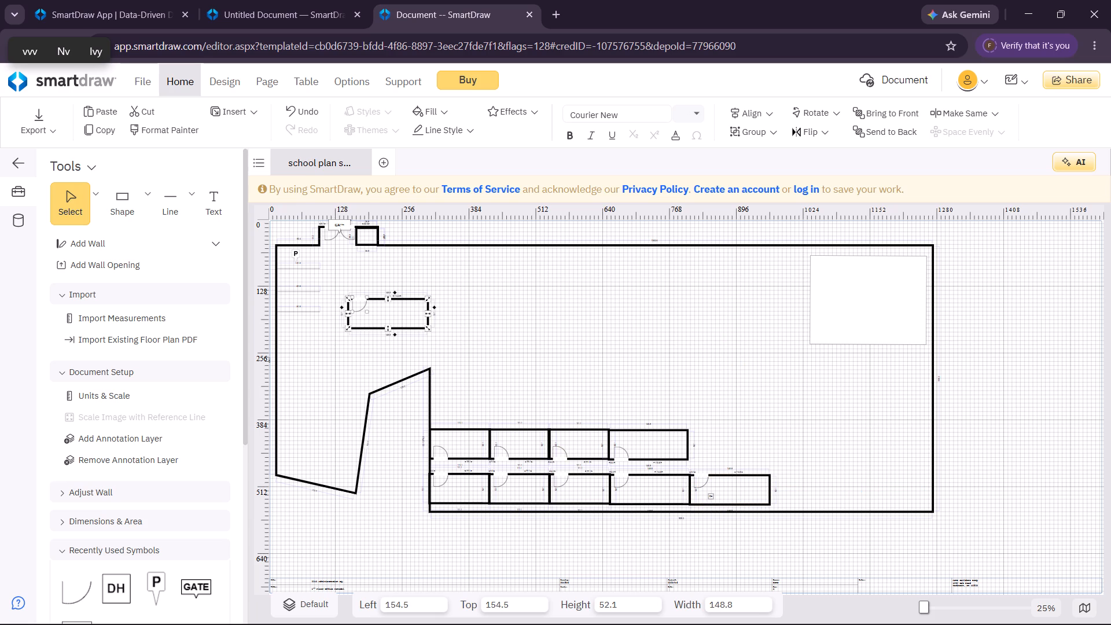
key(ctrl+v)
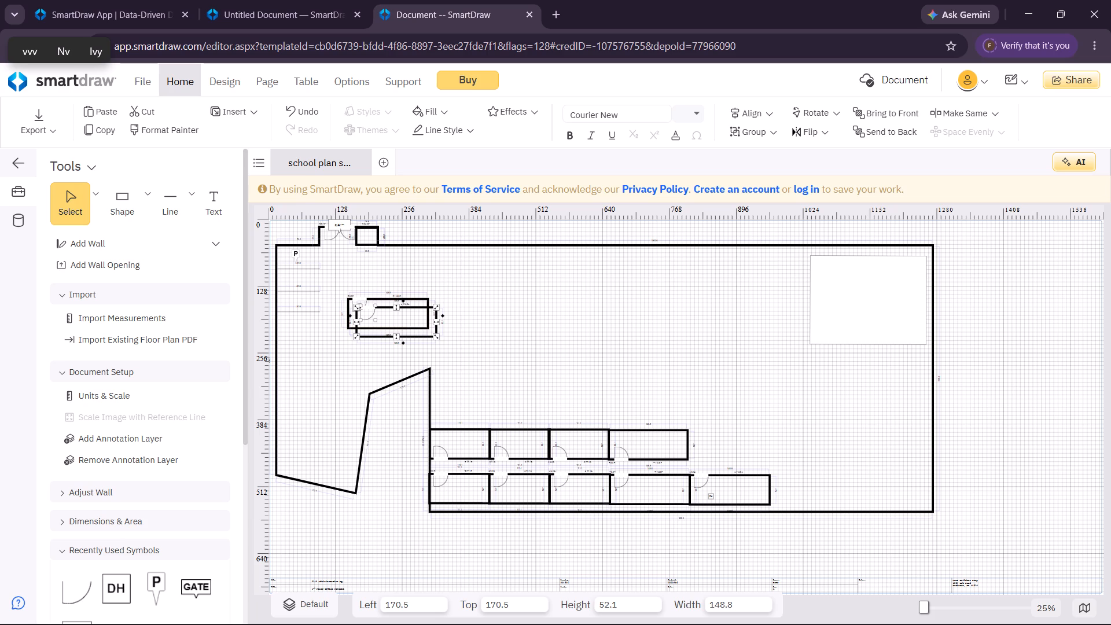
Place one pasted room against the end of the lower room row, at about Left 961, Top 492.
click(411, 333)
drag(411, 336, 604, 384)
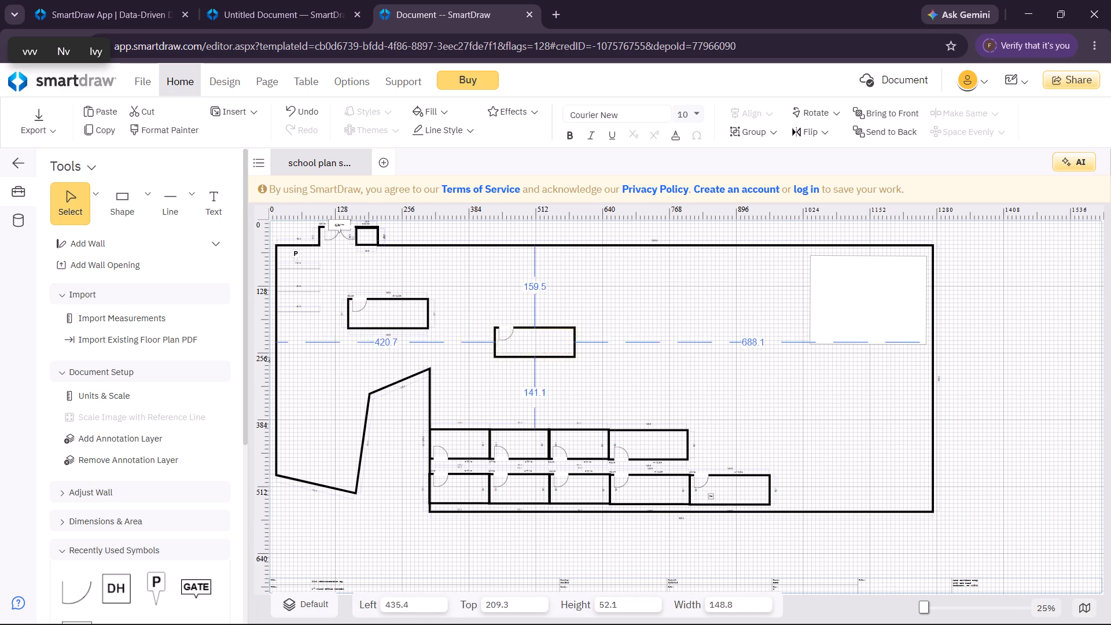
drag(604, 384, 822, 499)
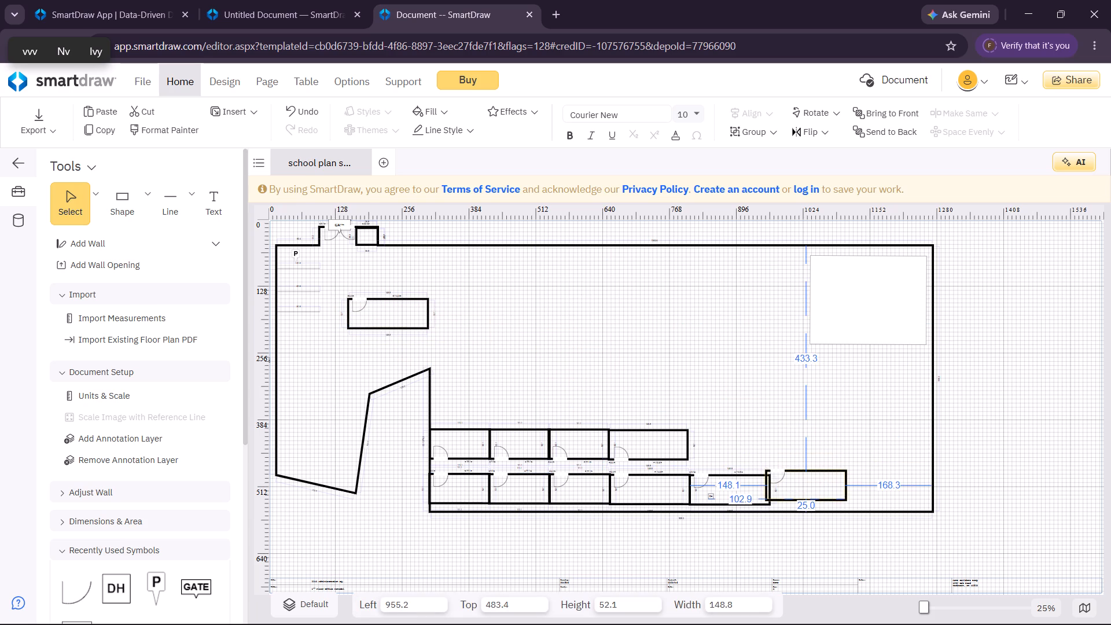
drag(822, 499, 825, 503)
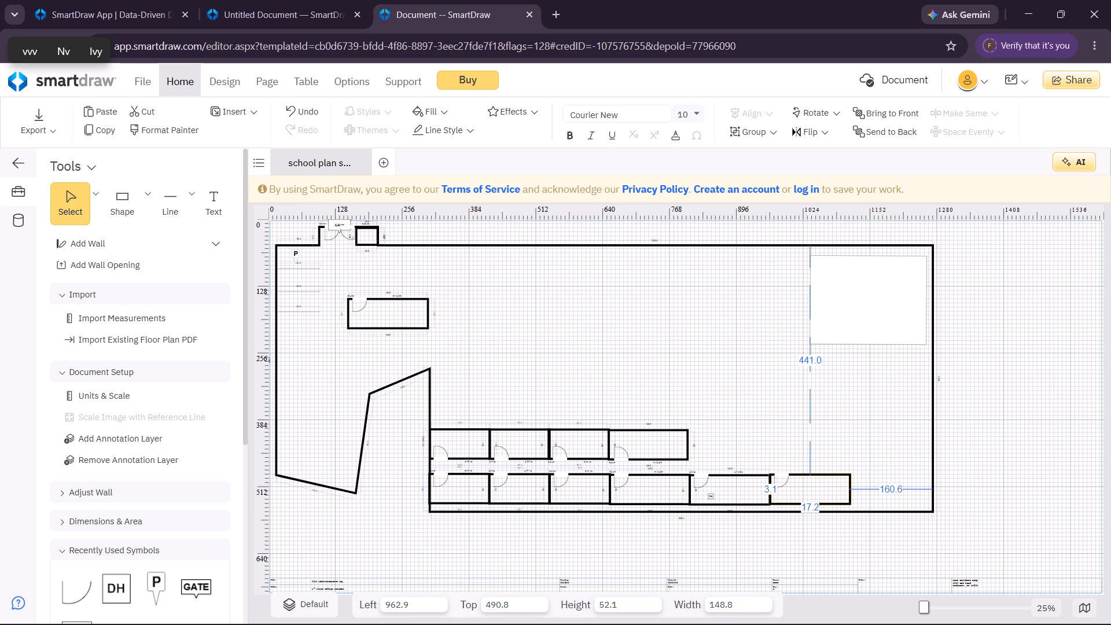
drag(825, 503, 824, 503)
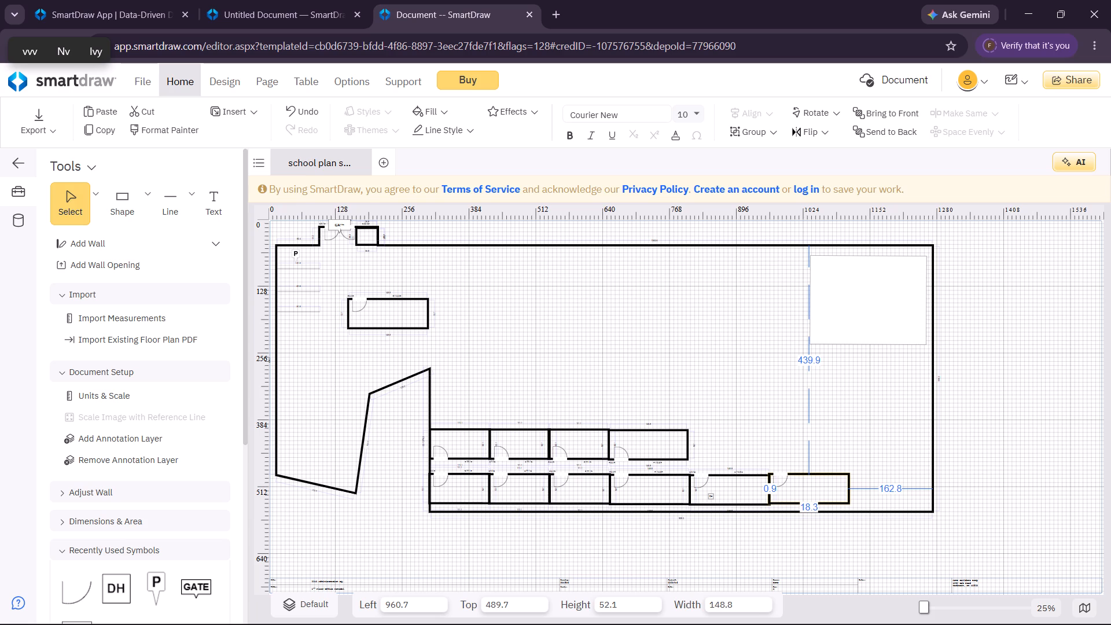
drag(824, 503, 824, 504)
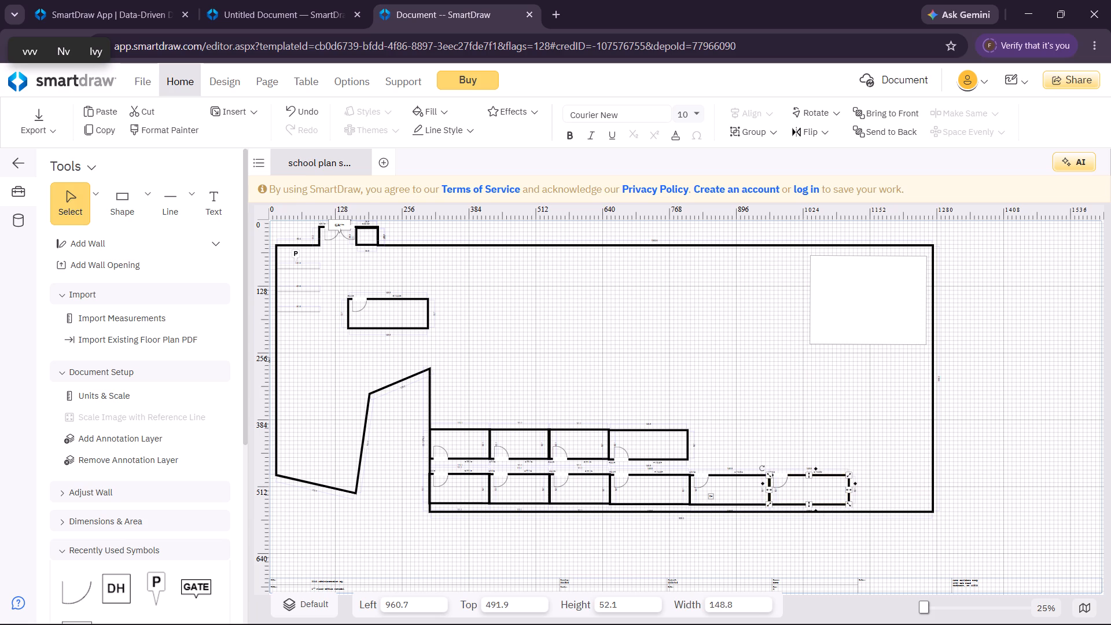
Copy the remaining loose room and move the original to the end of the lower row, at about Left 1112, Top 490.
click(731, 428)
click(403, 326)
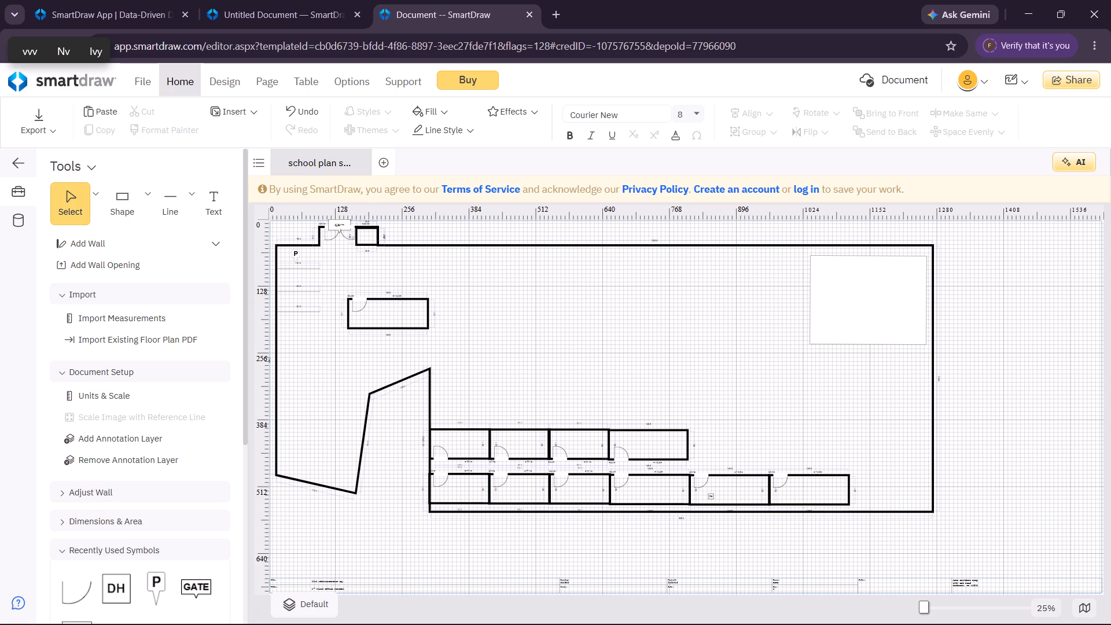
click(401, 328)
key(ctrl+c)
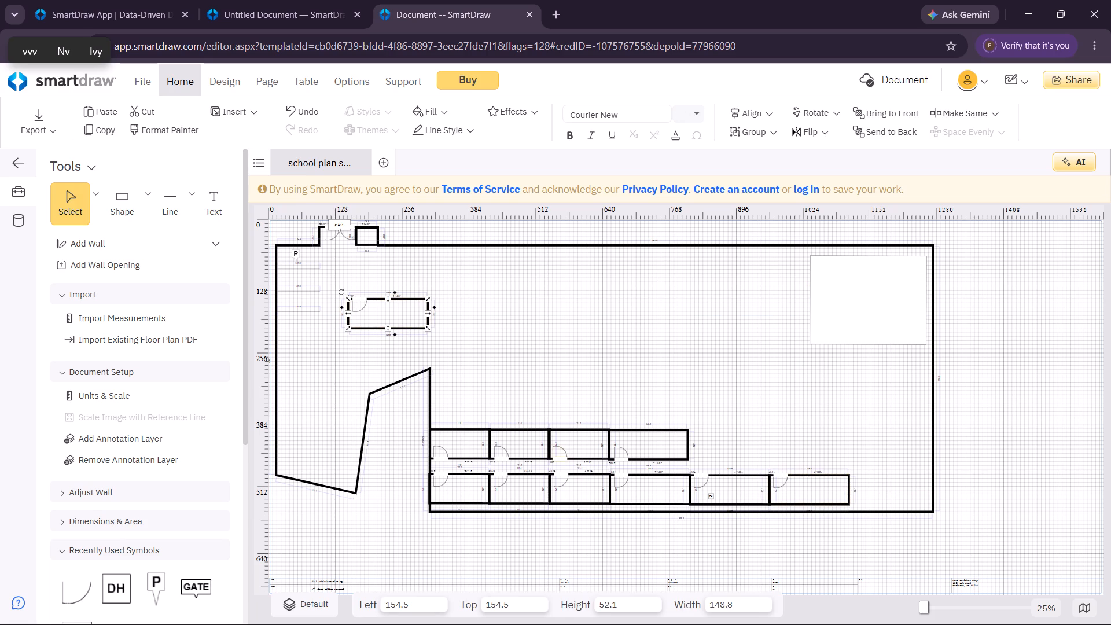
drag(398, 329, 878, 486)
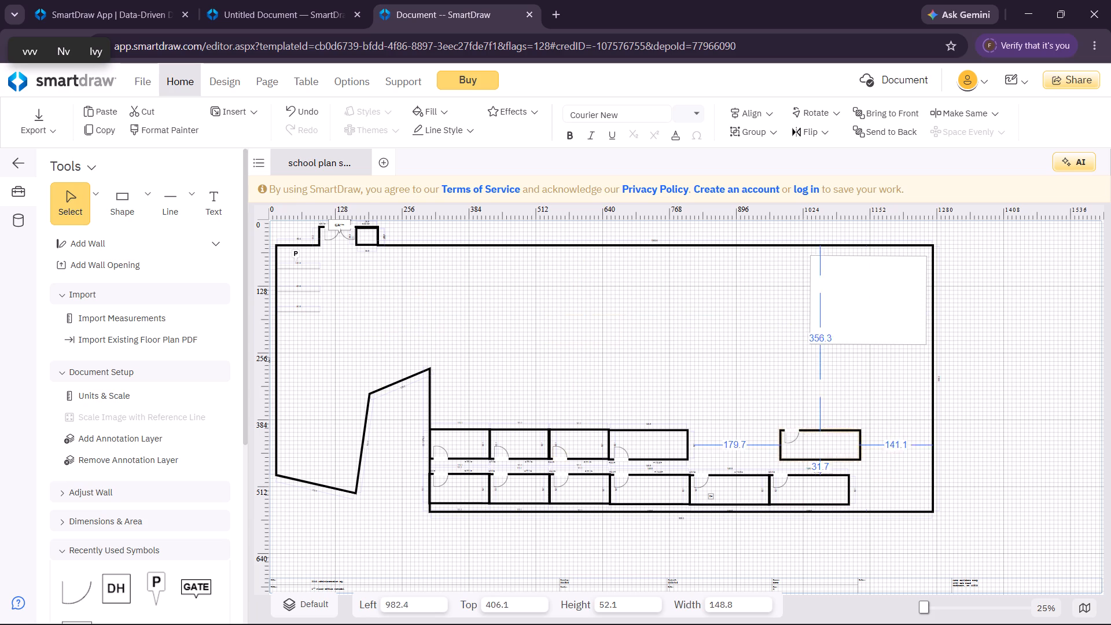
drag(878, 486, 897, 503)
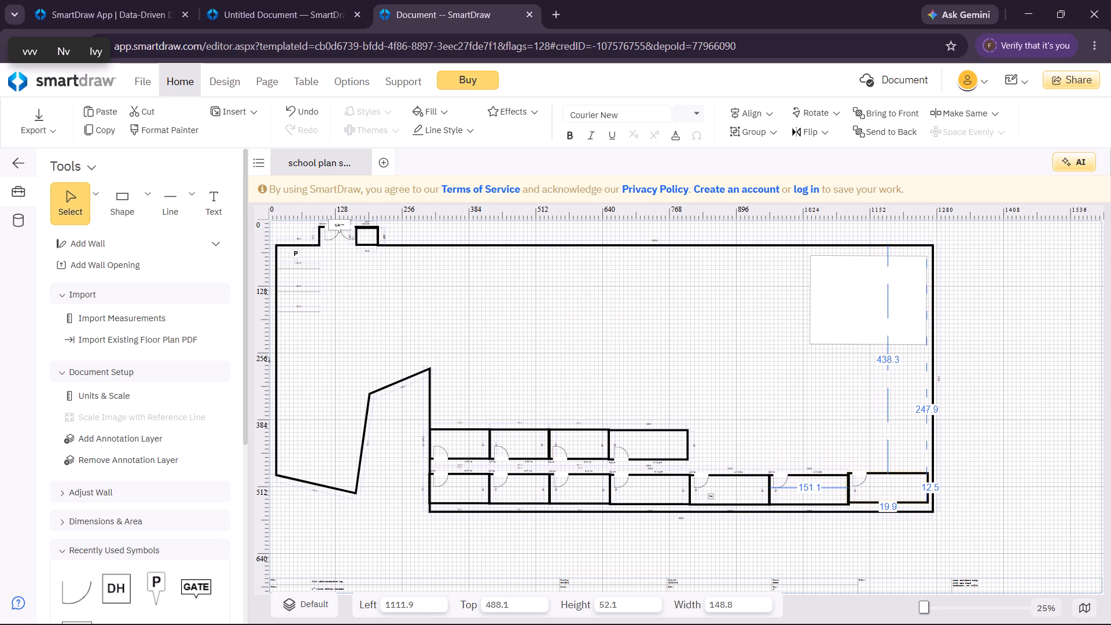
drag(897, 503, 897, 504)
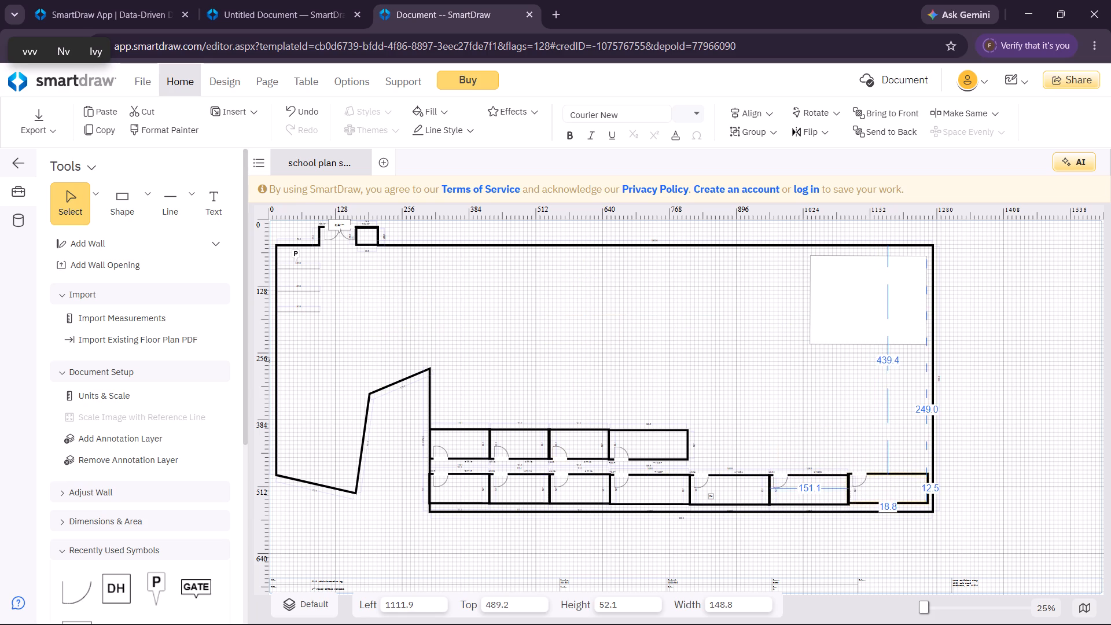
drag(897, 504, 897, 505)
click(772, 389)
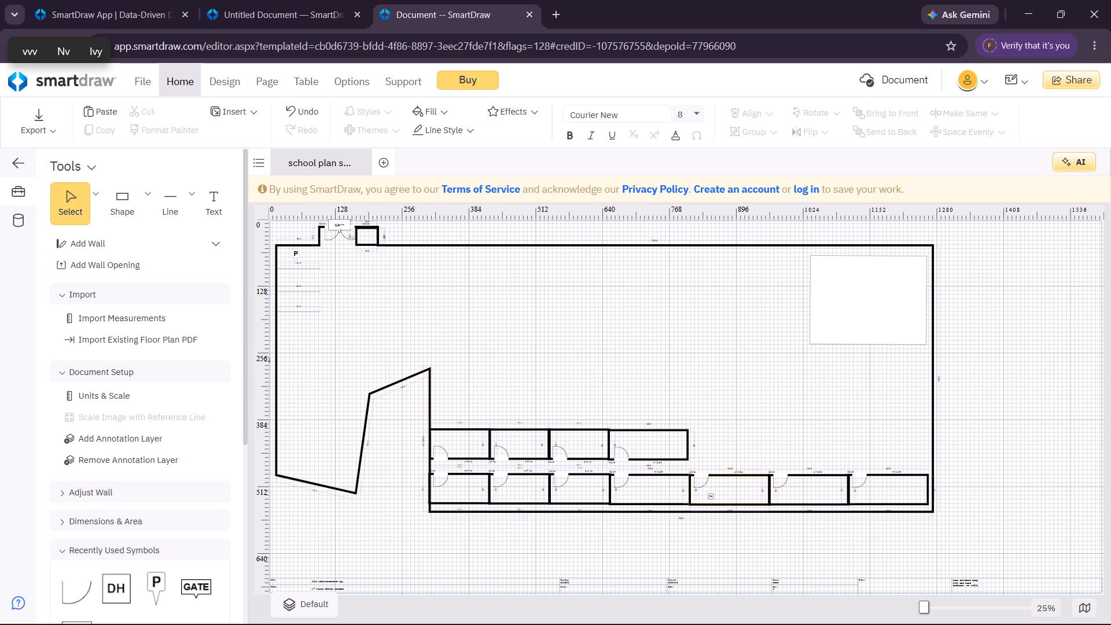
Paste three copies of the wide room for the upper room row.
key(v)
key(ctrl+v)
key(ctrl+v)
key(v)
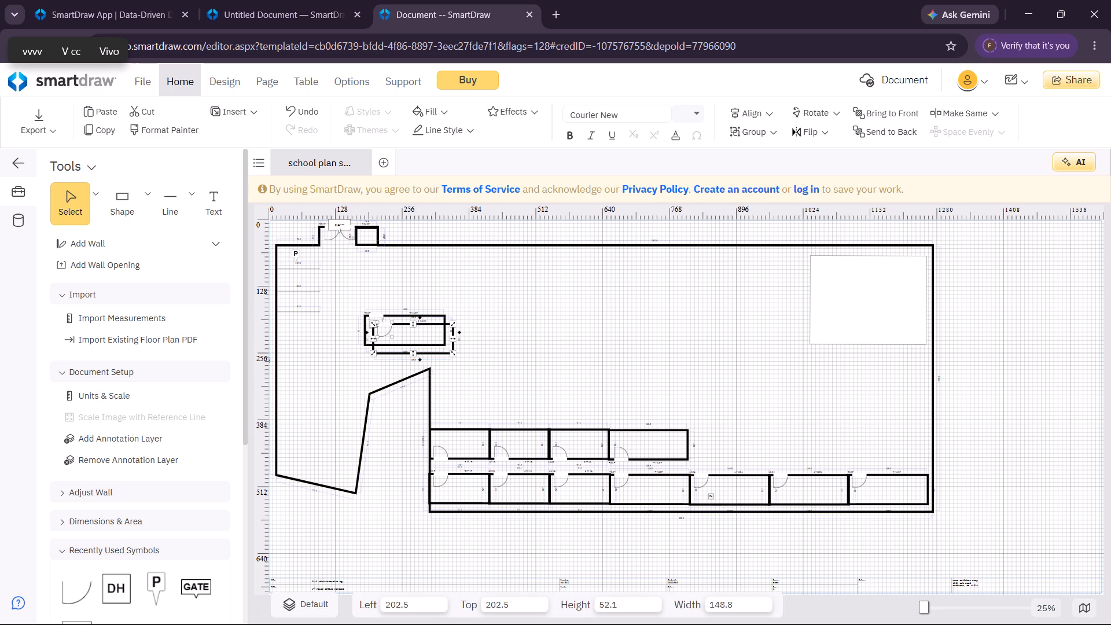
key(ctrl+v)
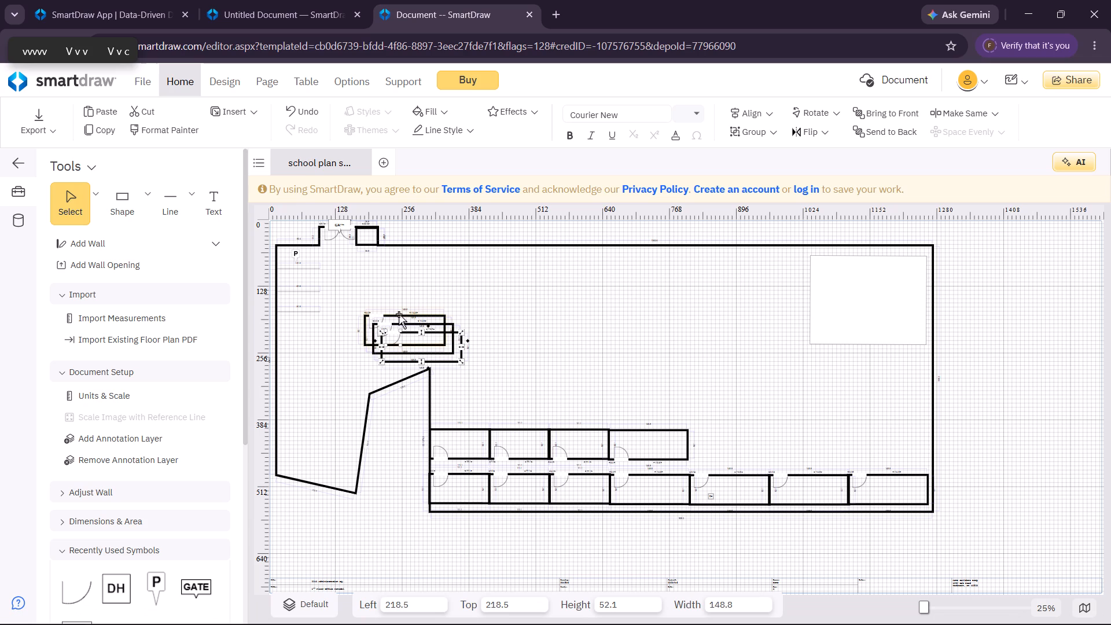
Move one pasted room above the room rows, to about Left 836, Top 357, and rotate it about 179° so its door faces down.
drag(399, 314, 738, 403)
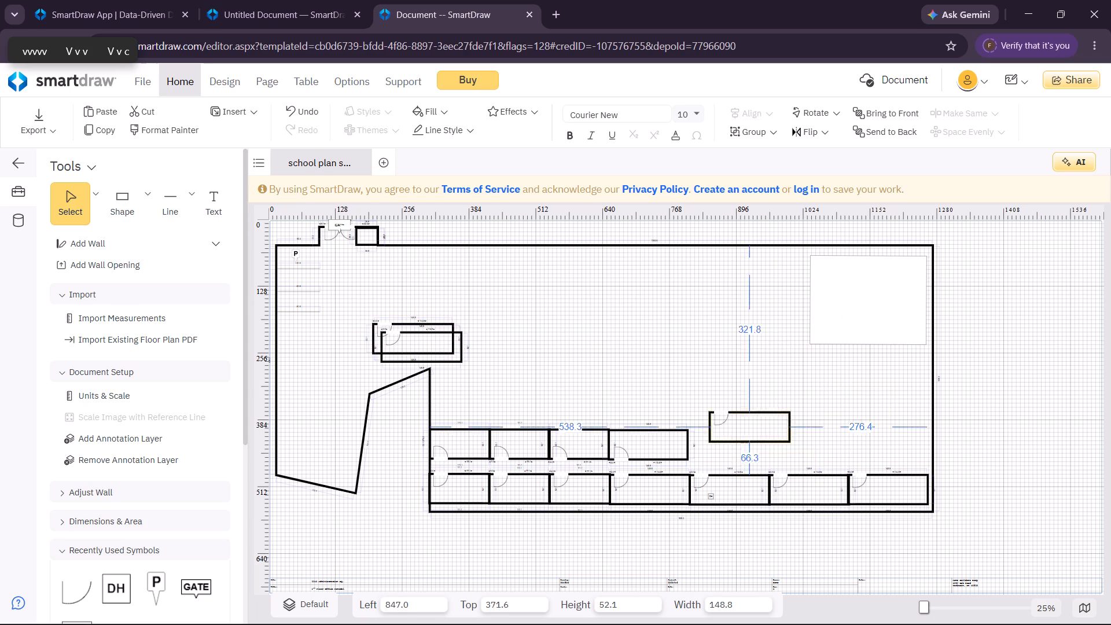
drag(738, 403, 738, 403)
drag(696, 395, 785, 365)
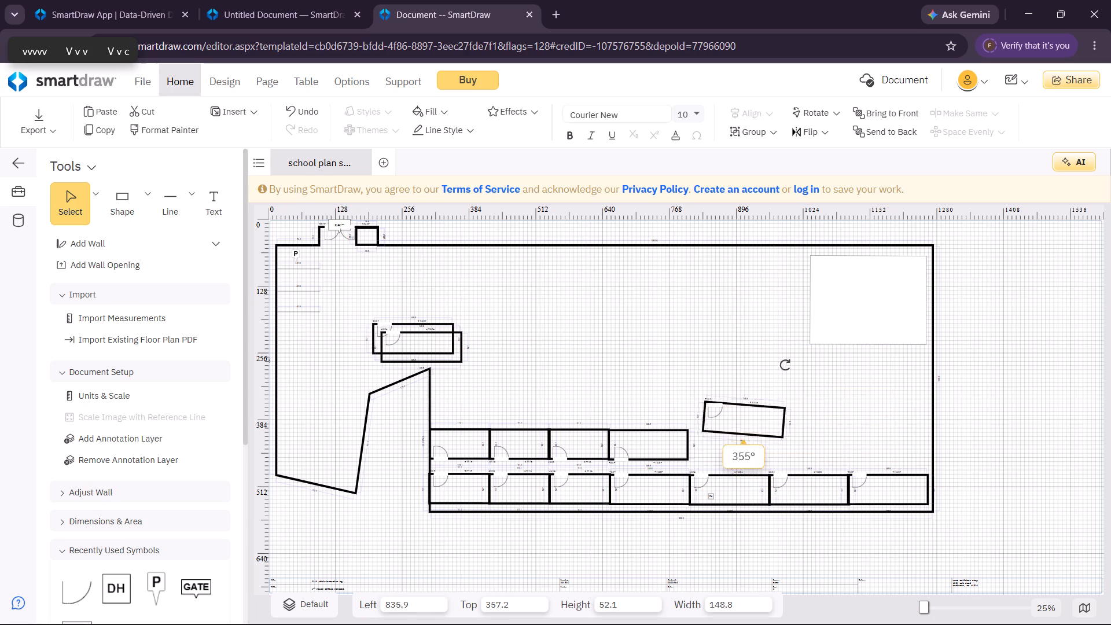
drag(785, 365, 845, 376)
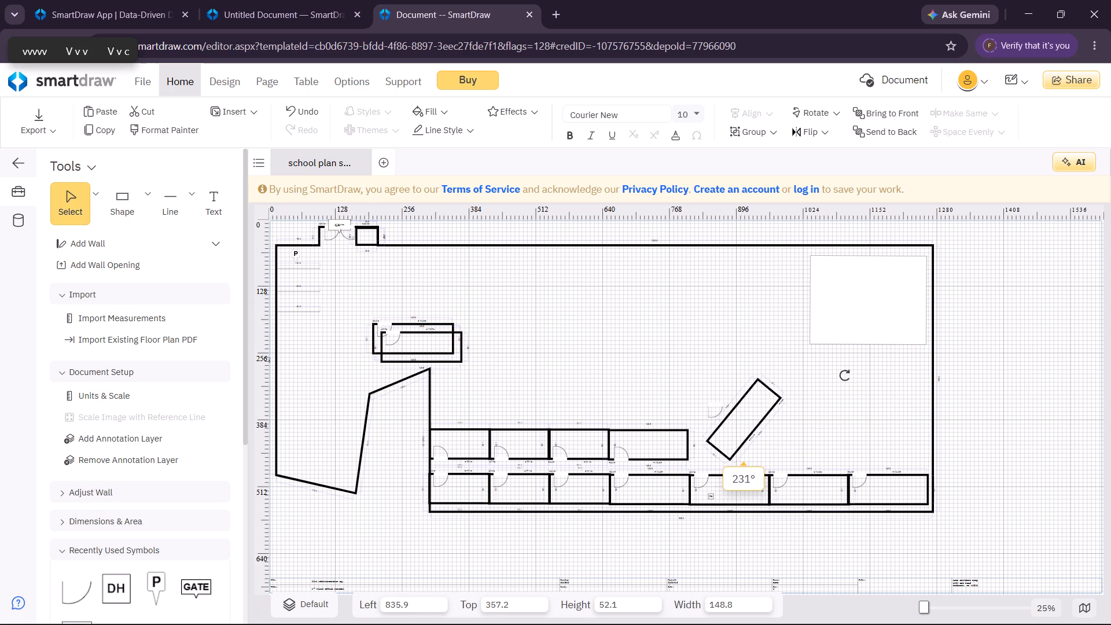
drag(845, 376, 833, 452)
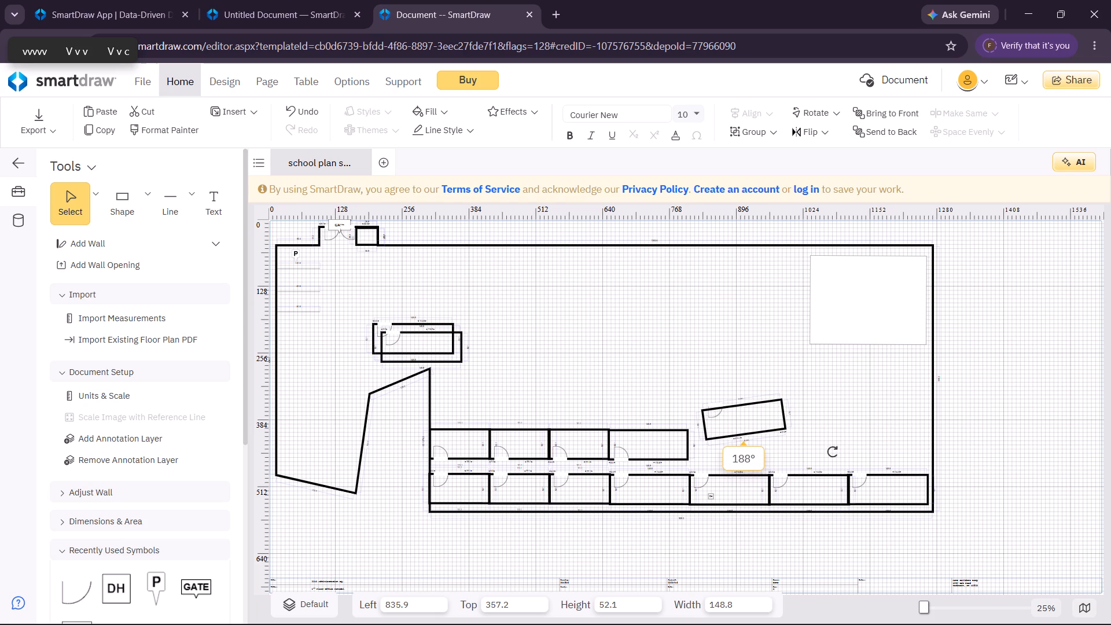
drag(833, 452, 812, 456)
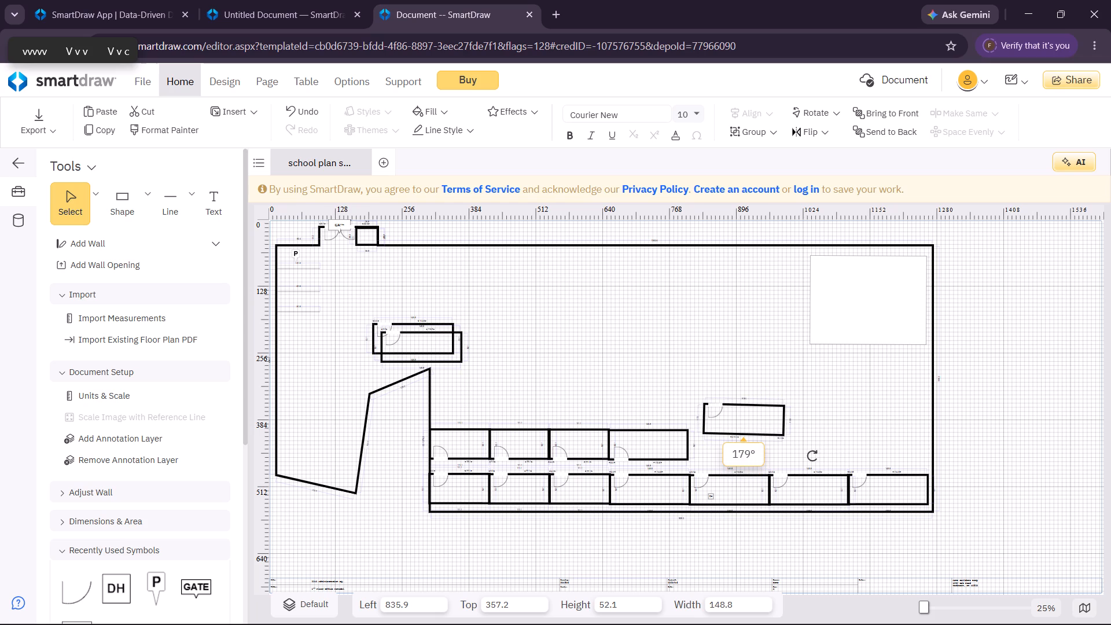
drag(812, 456, 810, 453)
drag(810, 453, 808, 453)
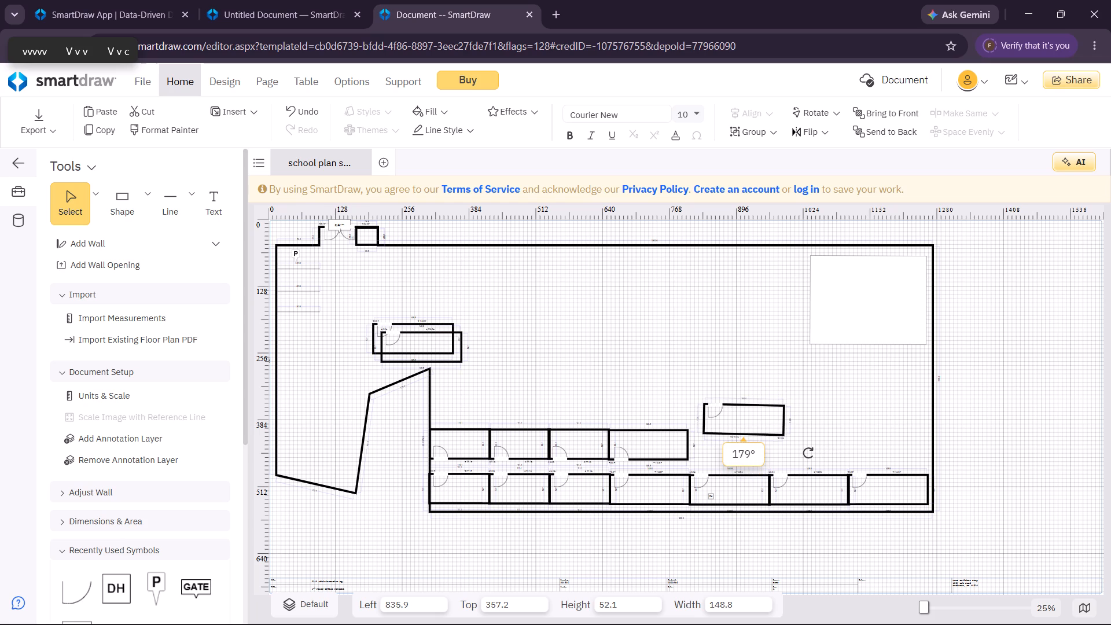
drag(808, 453, 808, 452)
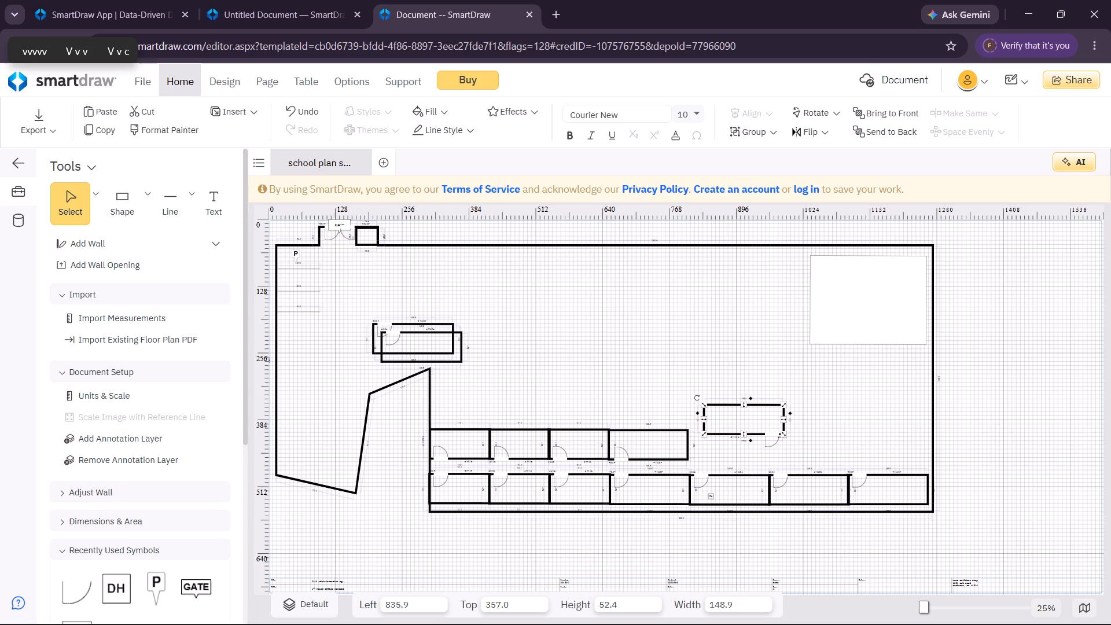
Place the rotated room against the end of the upper room row, at about Left 805, Top 407.
drag(755, 433, 740, 459)
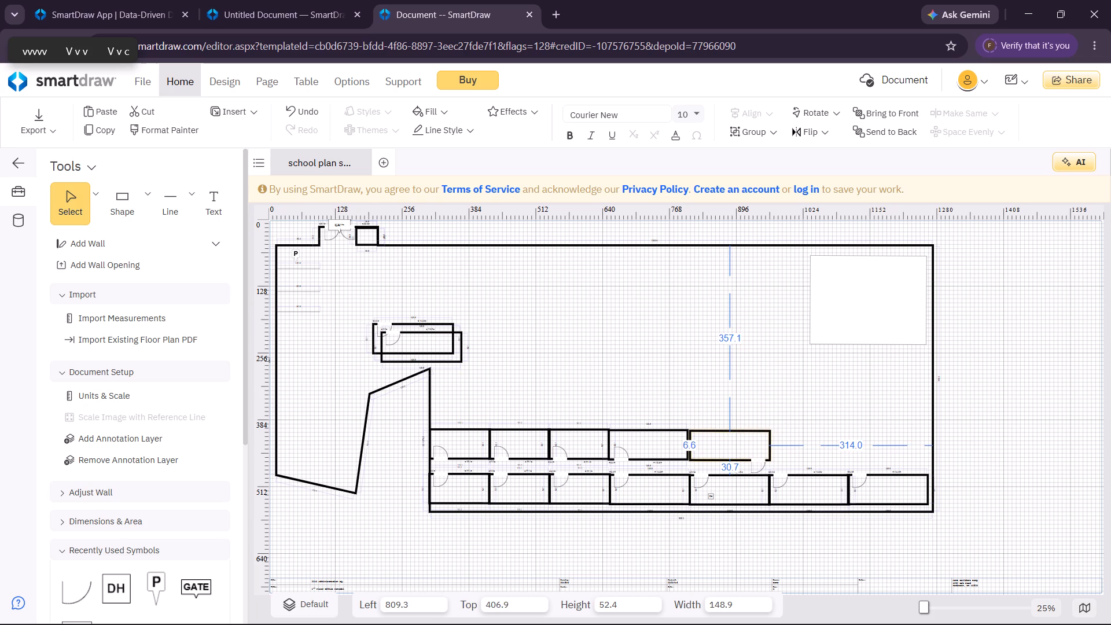
drag(740, 459, 740, 457)
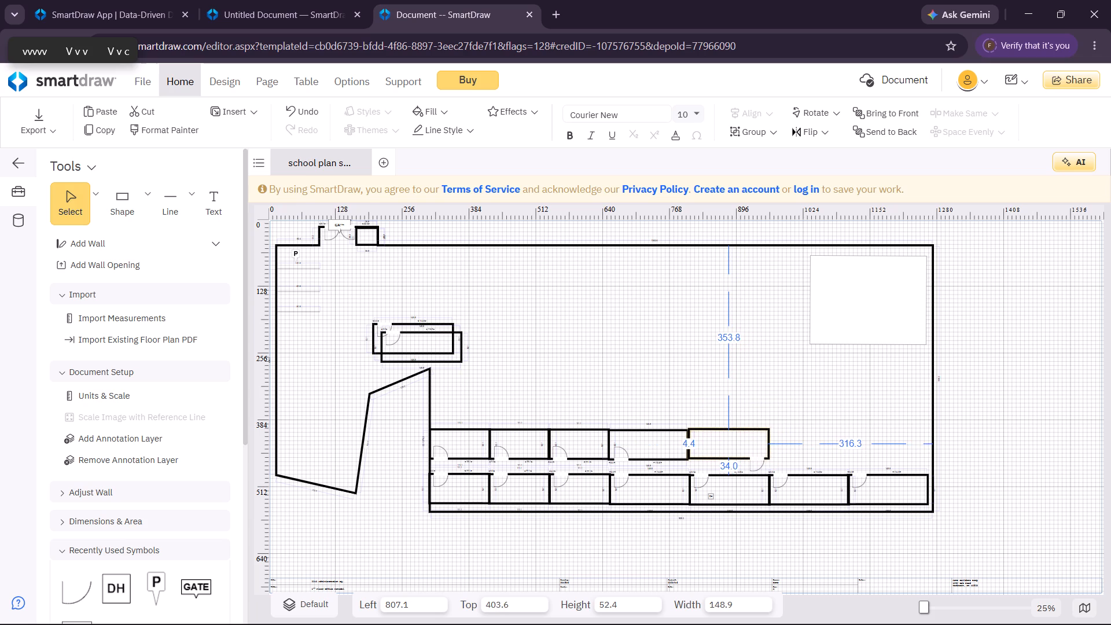
drag(740, 457, 737, 459)
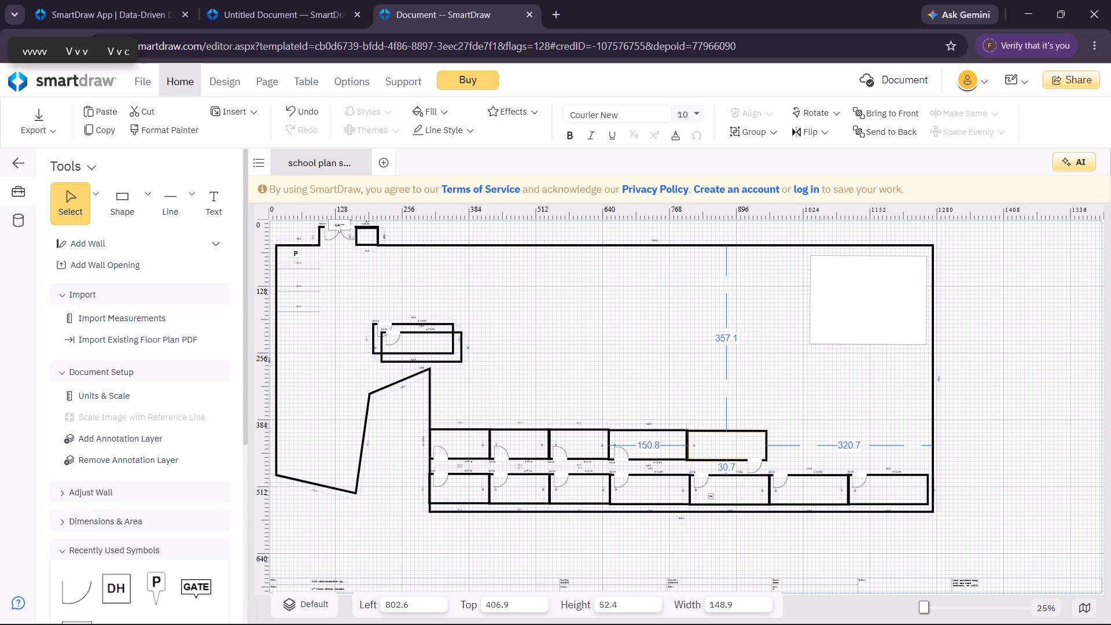
drag(737, 459, 738, 457)
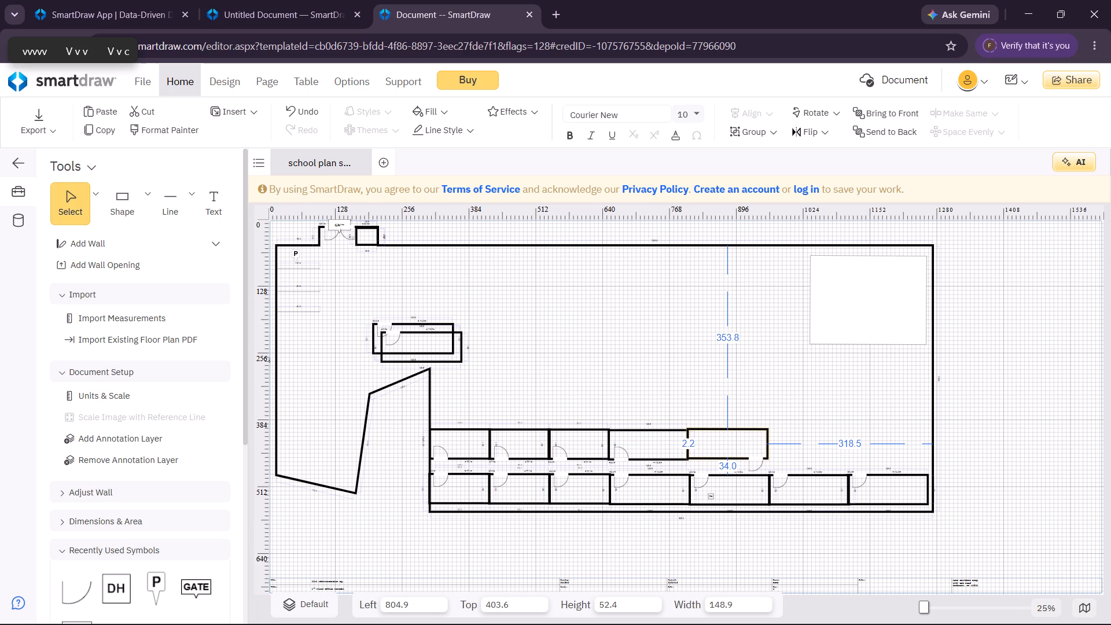
drag(738, 457, 738, 459)
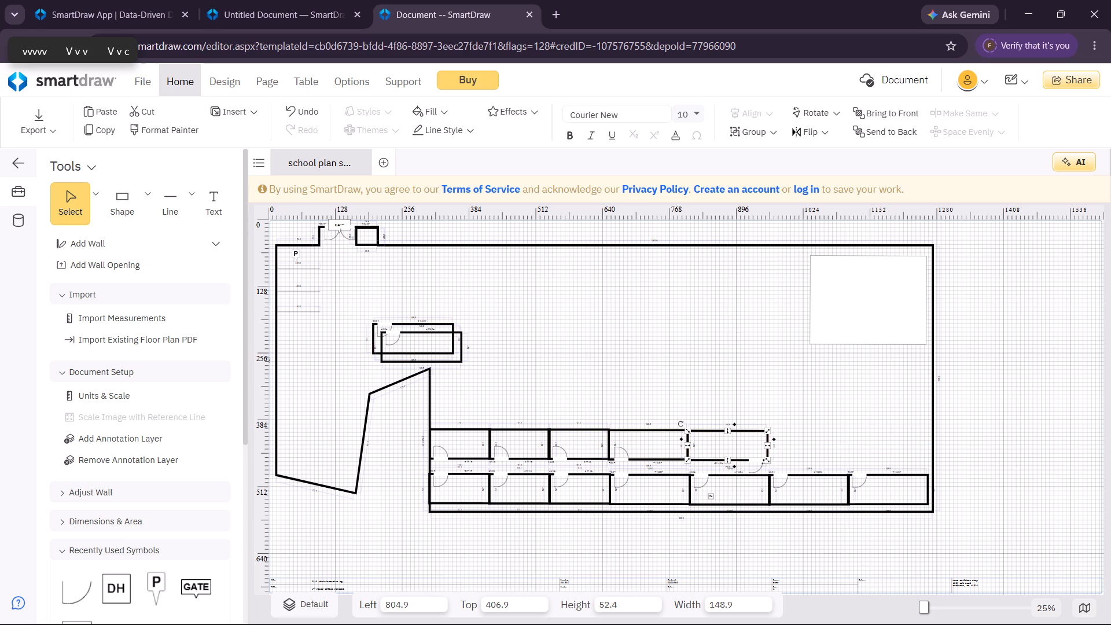
Place another pasted room beside the rotated one in the upper row, at about Left 956, Top 406.
drag(446, 362, 753, 427)
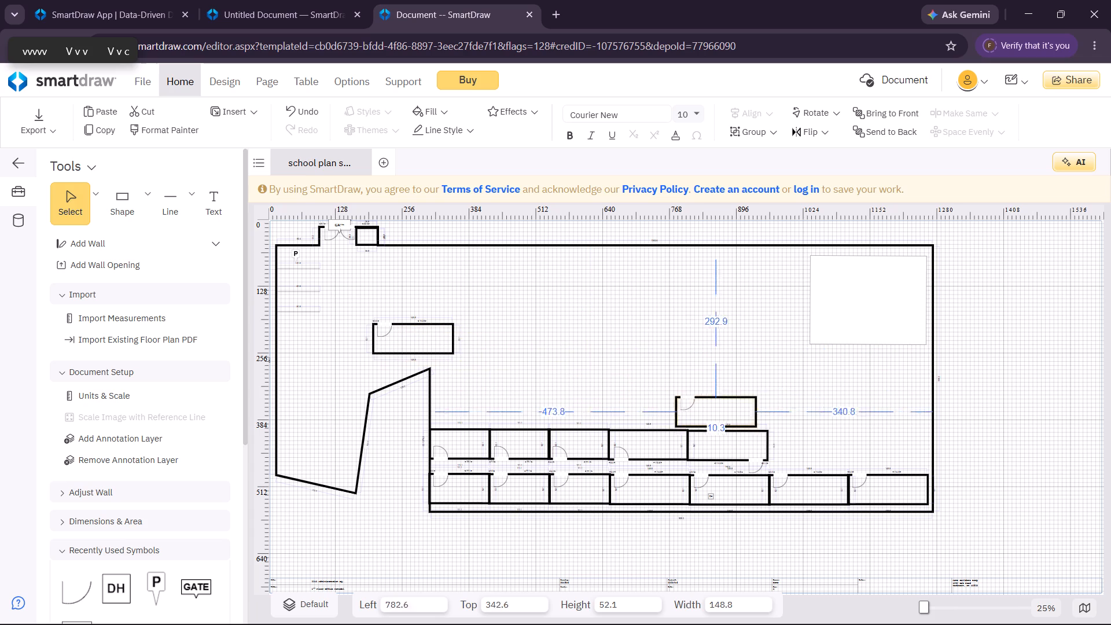
drag(753, 427, 831, 460)
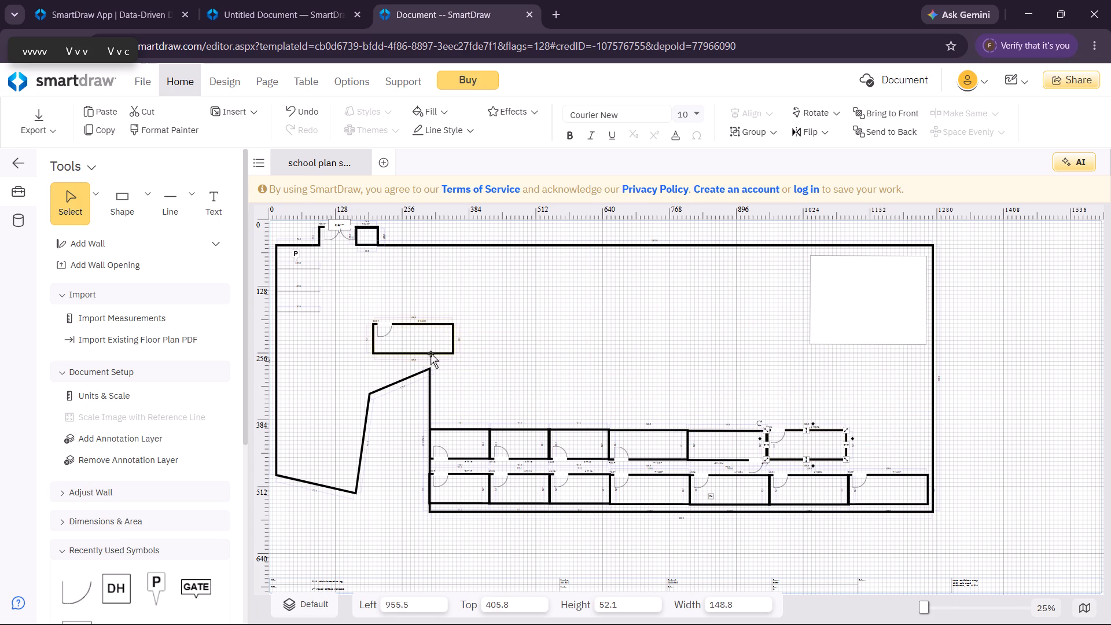
Place the last pasted room at the end of the upper row, at about Left 1108, Top 406.
click(431, 354)
drag(431, 354, 887, 410)
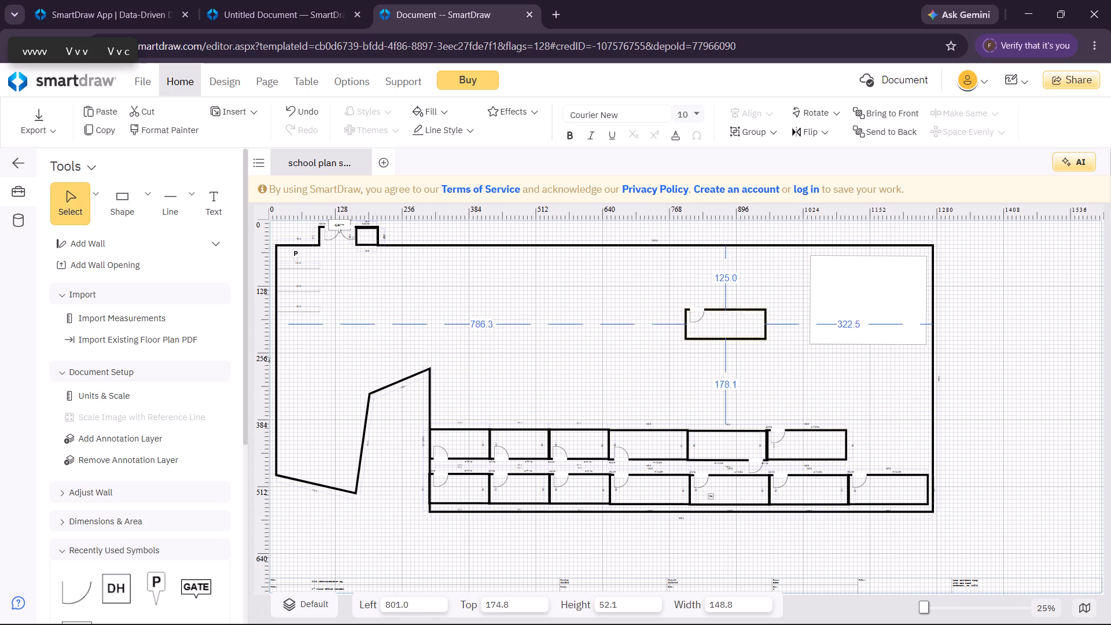
drag(887, 410, 904, 462)
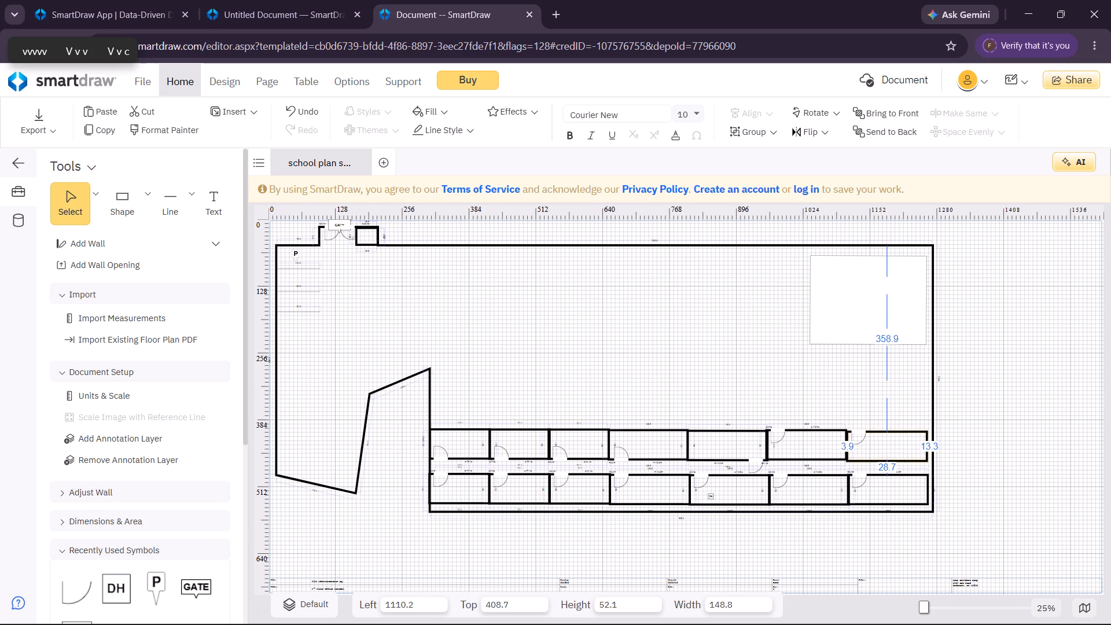
drag(904, 462, 905, 460)
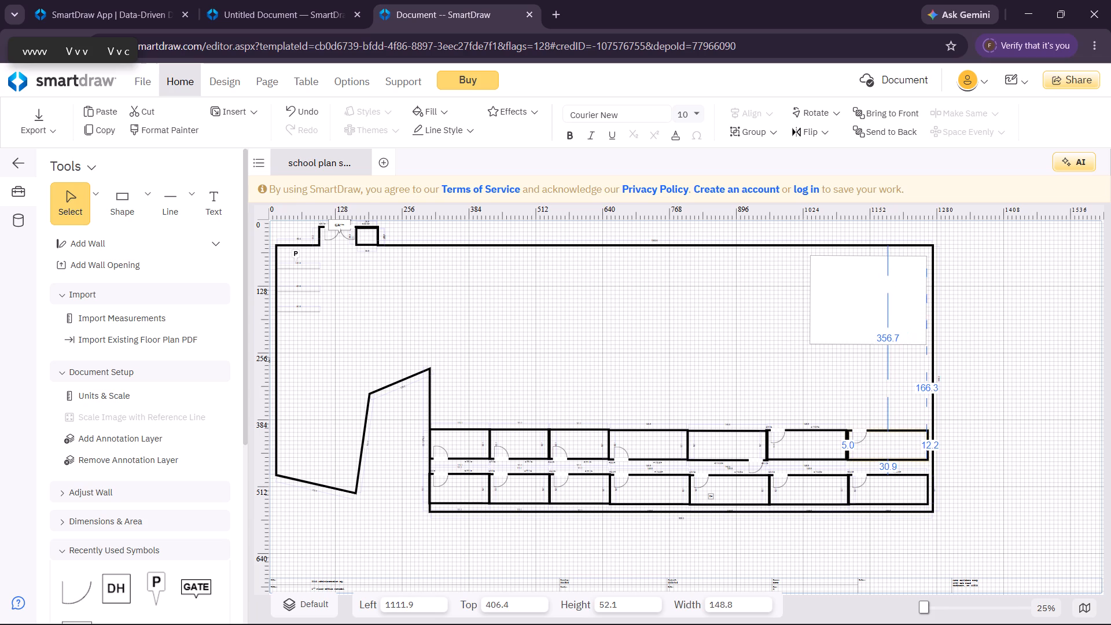
drag(905, 460, 903, 460)
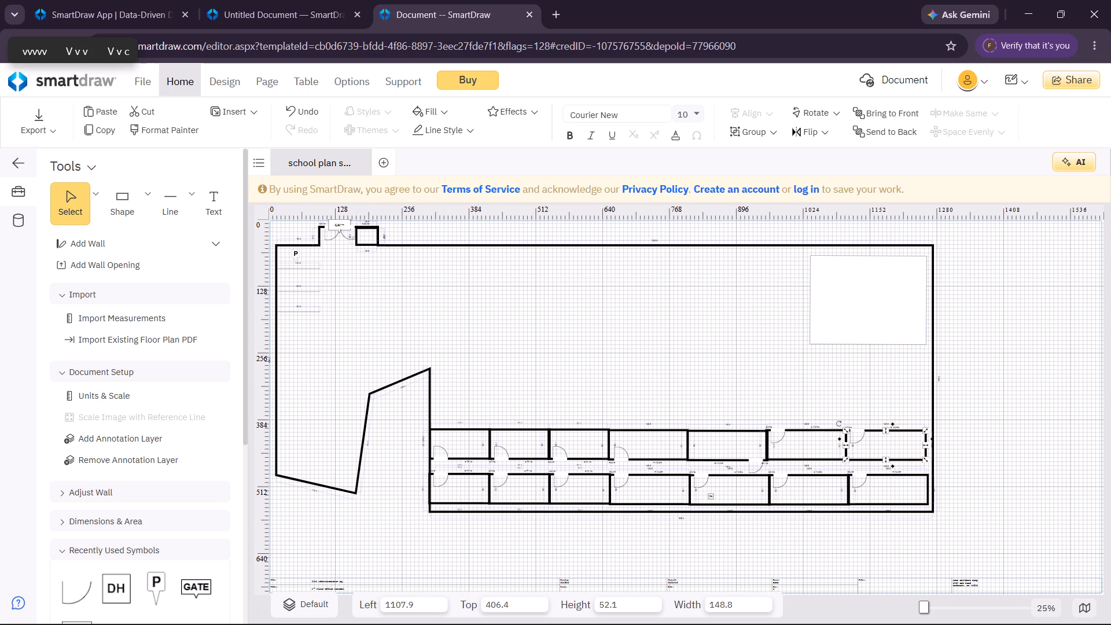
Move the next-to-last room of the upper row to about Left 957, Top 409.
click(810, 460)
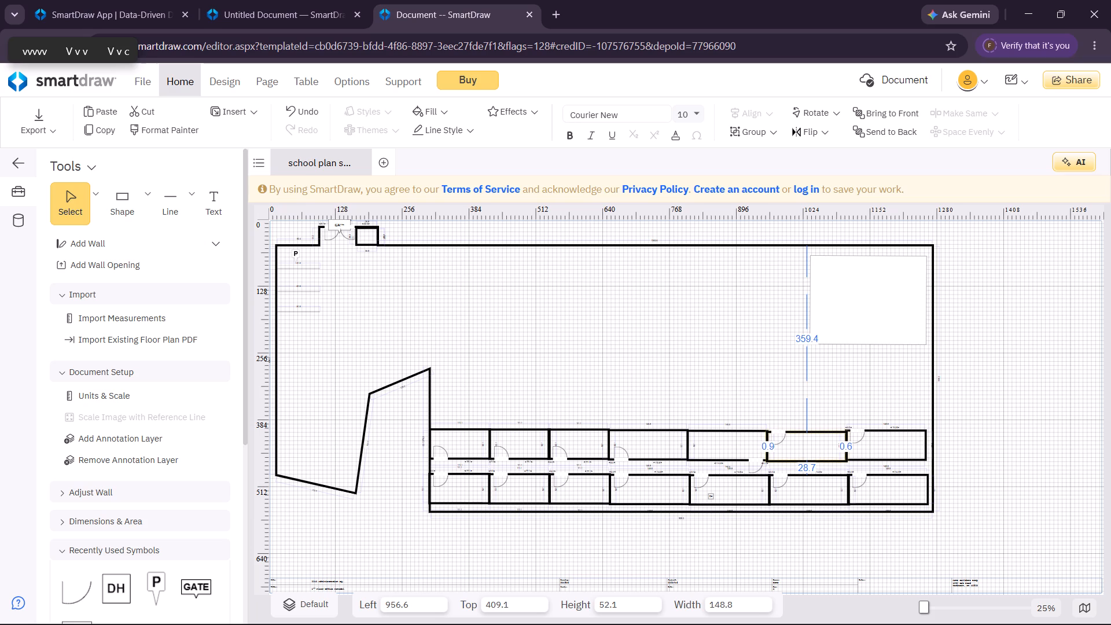
Move the next-to-last upper room's door to its lower wall at about Left 962 and flip it vertically to swing inward.
drag(783, 433, 787, 462)
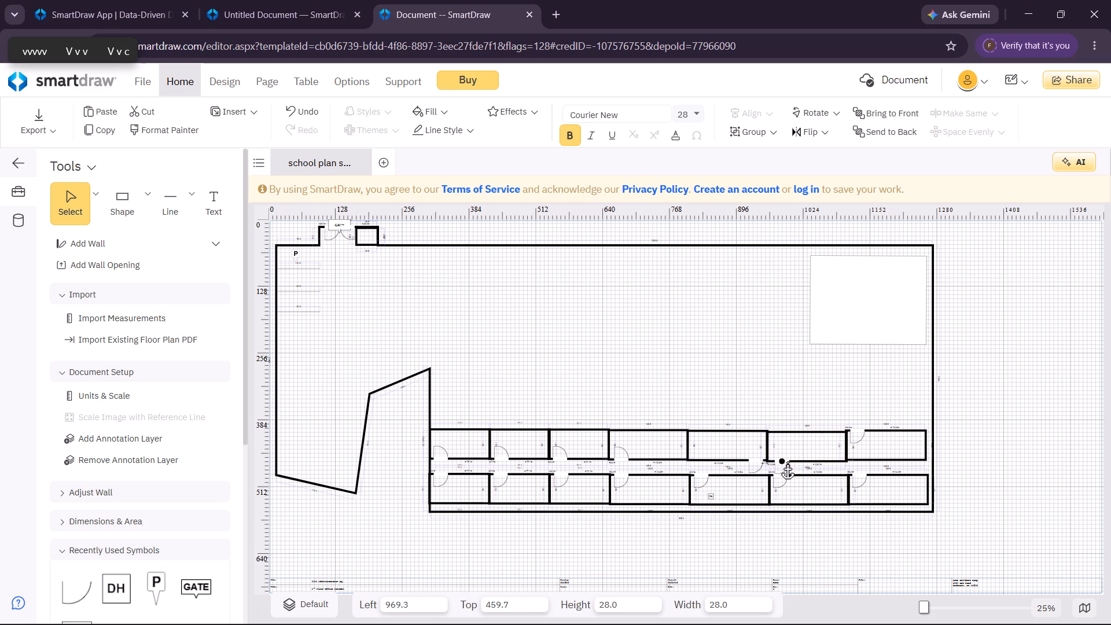
drag(787, 462, 783, 461)
click(829, 465)
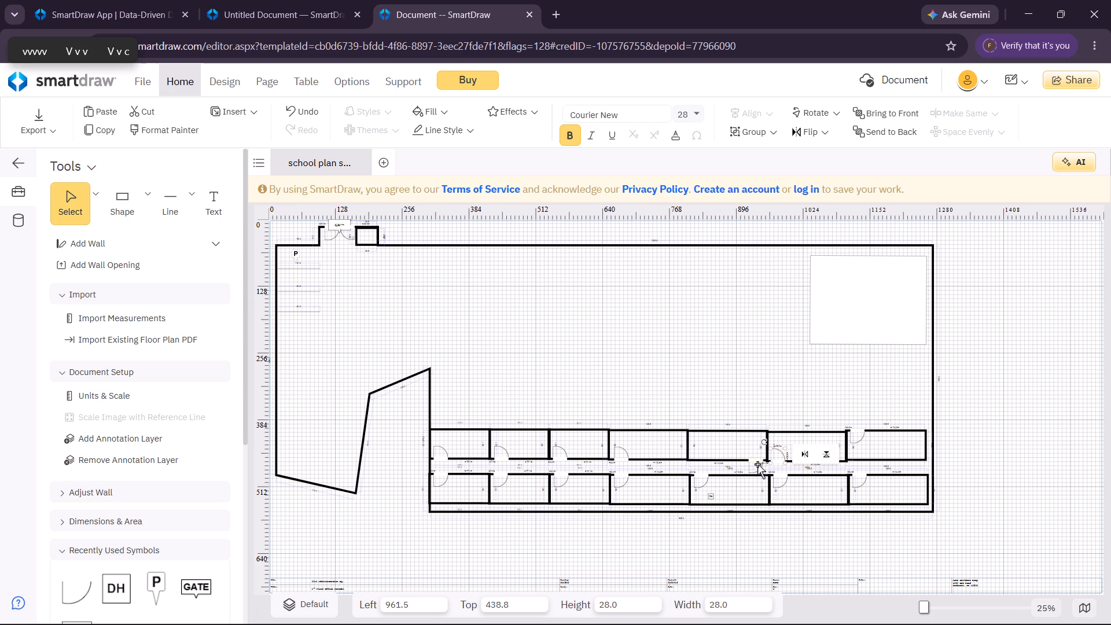
Shift the rotated upper room's door along its lower wall to about Left 822 and flip it vertically into the room.
drag(757, 462, 707, 462)
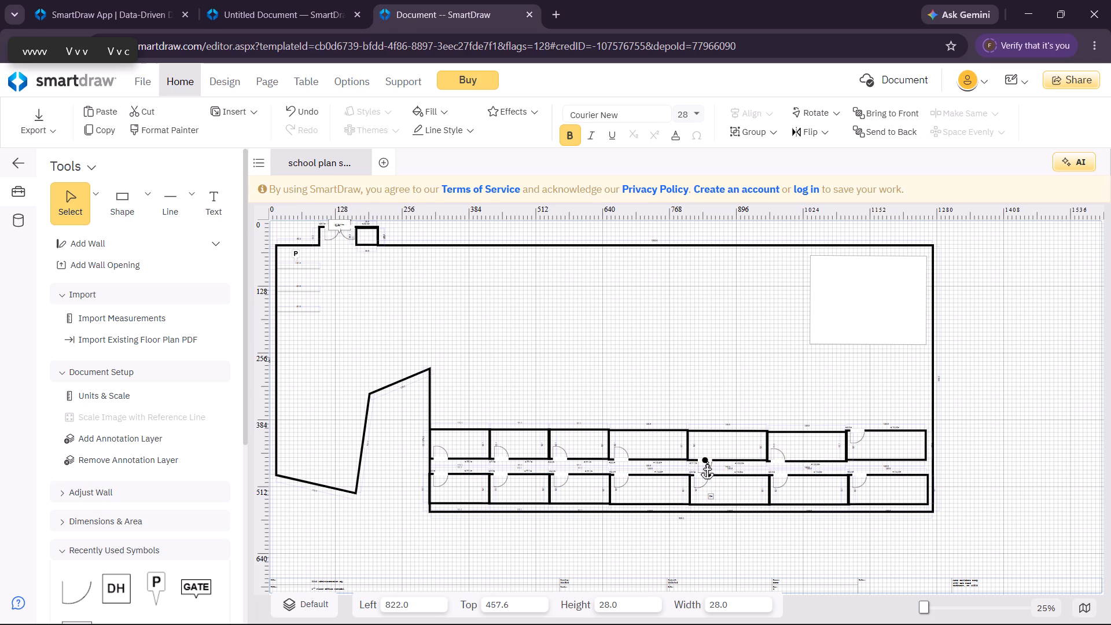
click(749, 464)
Move the last upper room's door to its lower wall at about Left 1126 and flip it vertically to swing inward.
drag(859, 432, 868, 470)
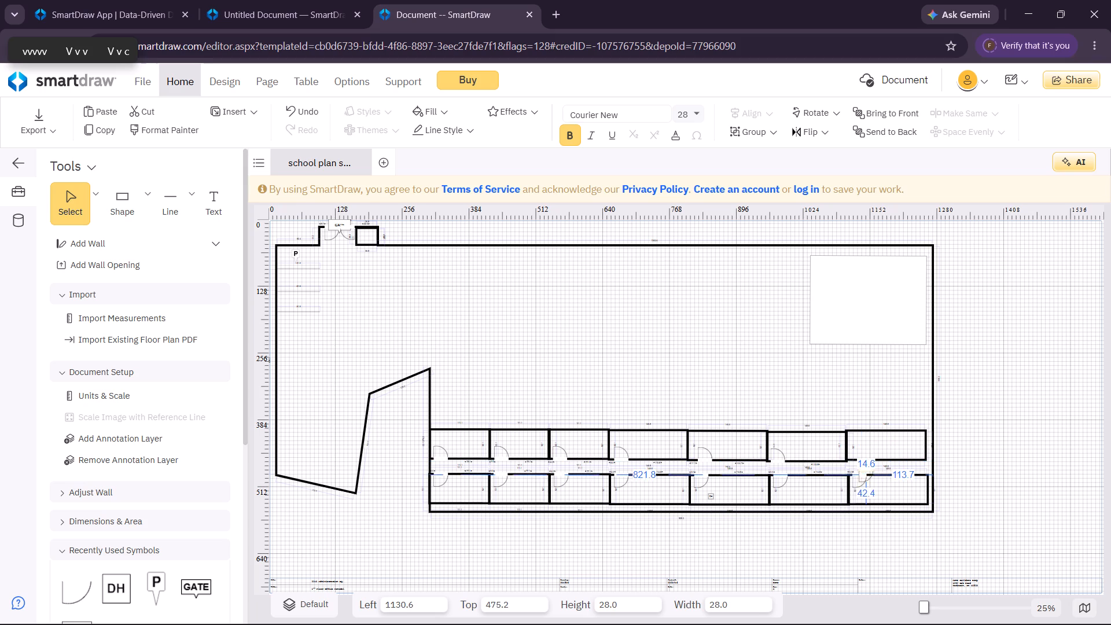
drag(868, 470, 866, 459)
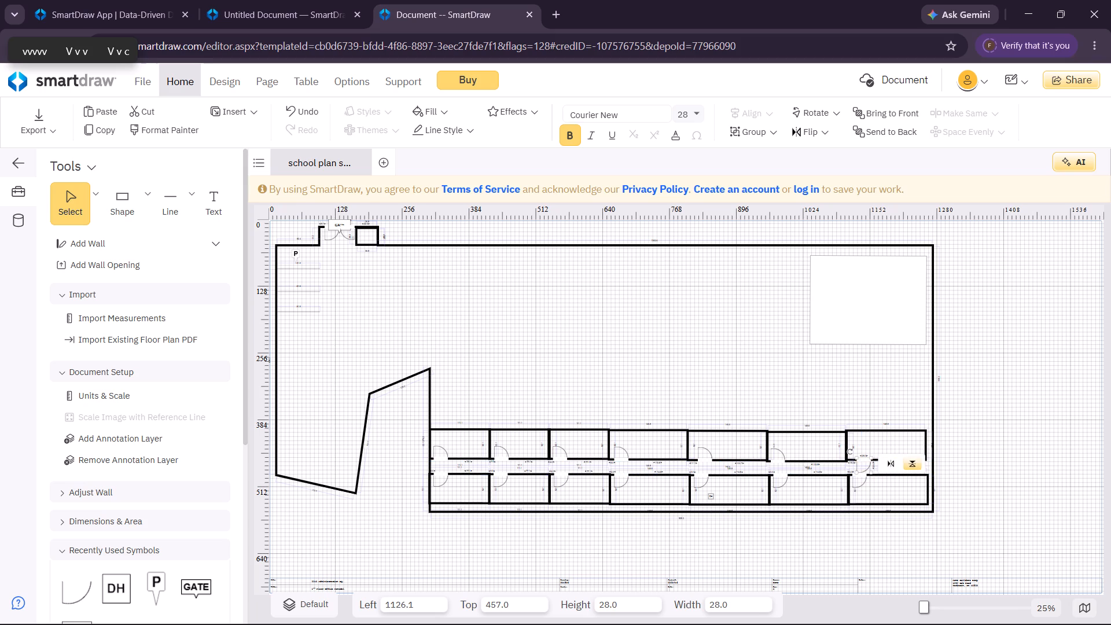
click(905, 461)
click(845, 399)
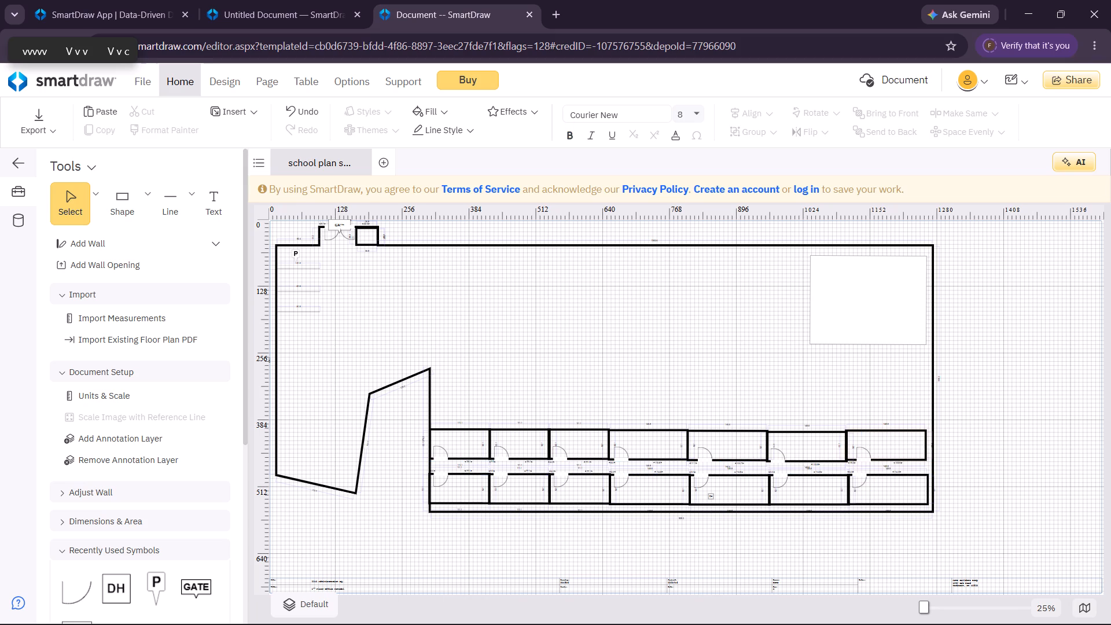
Align the last two upper-row rooms with the row, at about Left 958, Top 408 and Left 1109, Top 408.
click(899, 459)
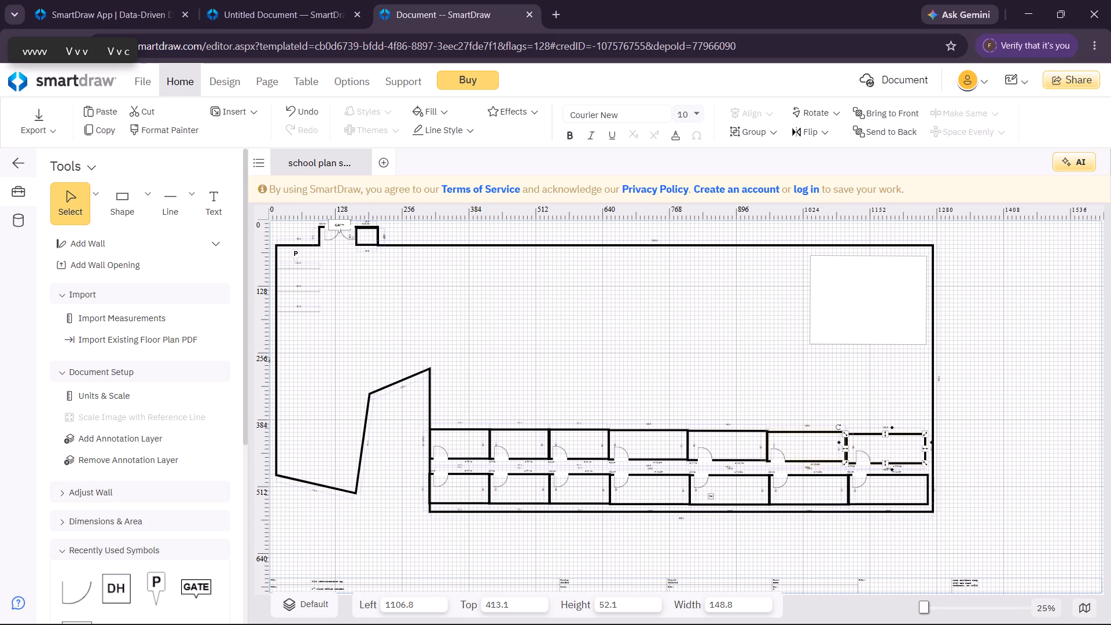
click(755, 459)
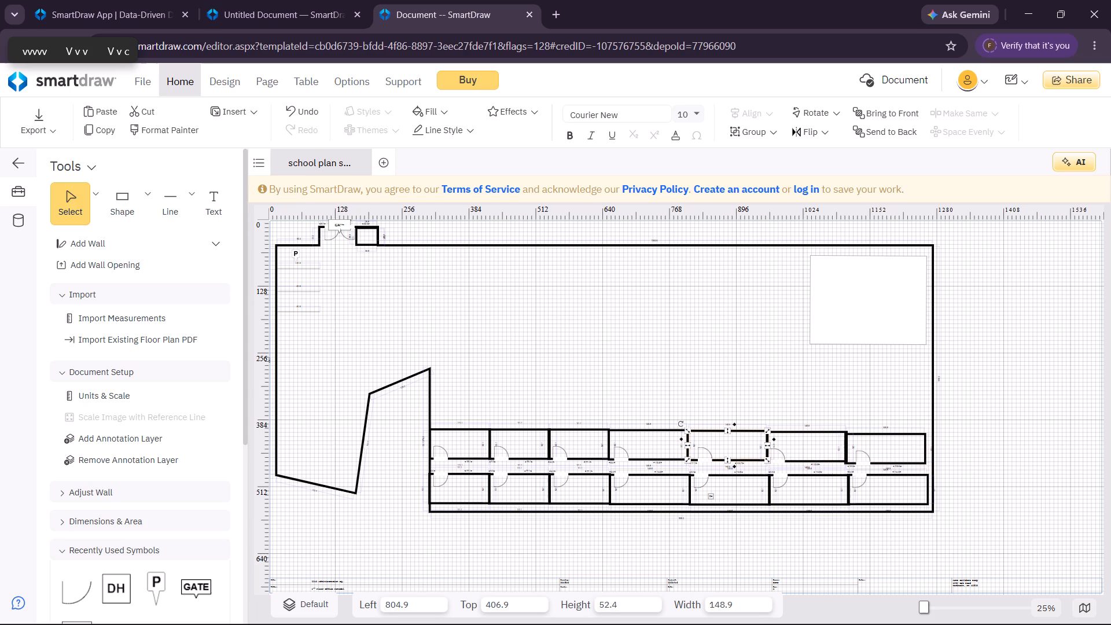
click(819, 461)
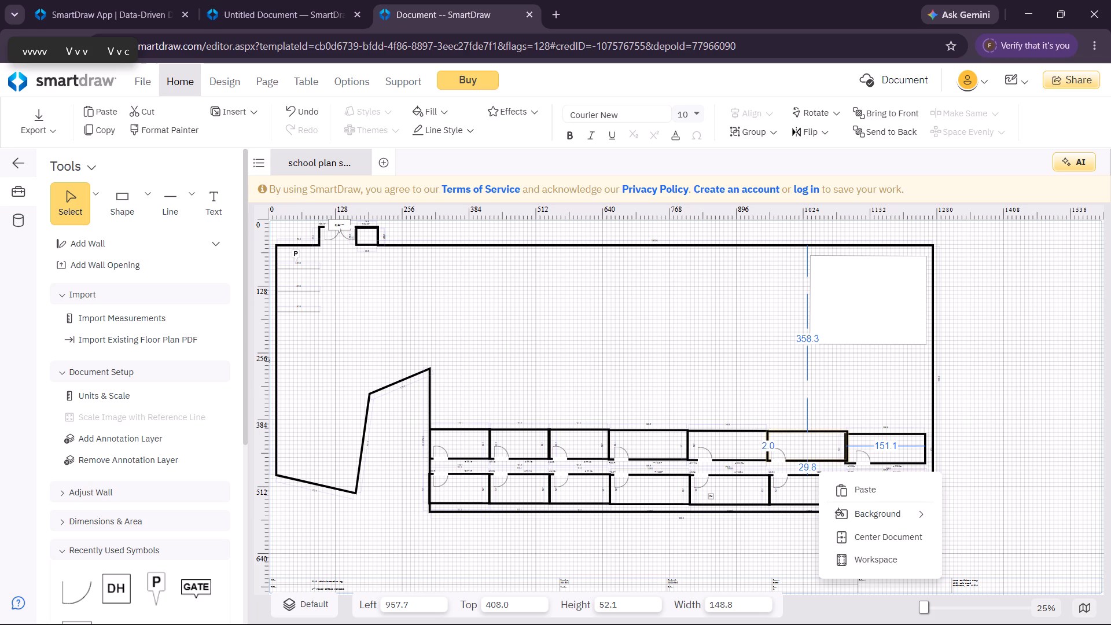
click(702, 384)
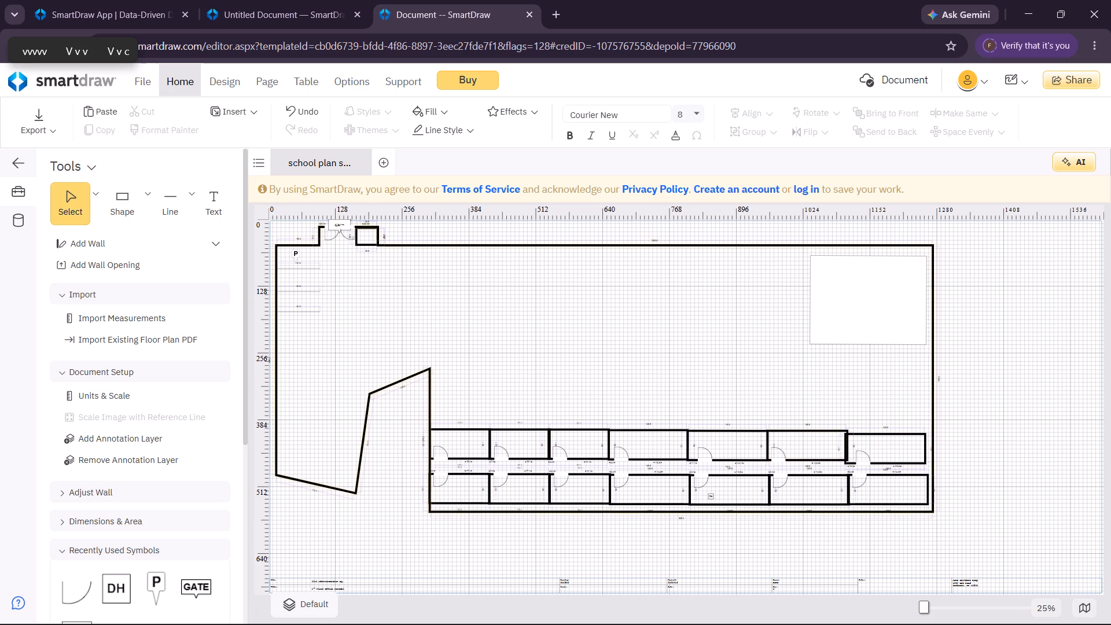
click(901, 463)
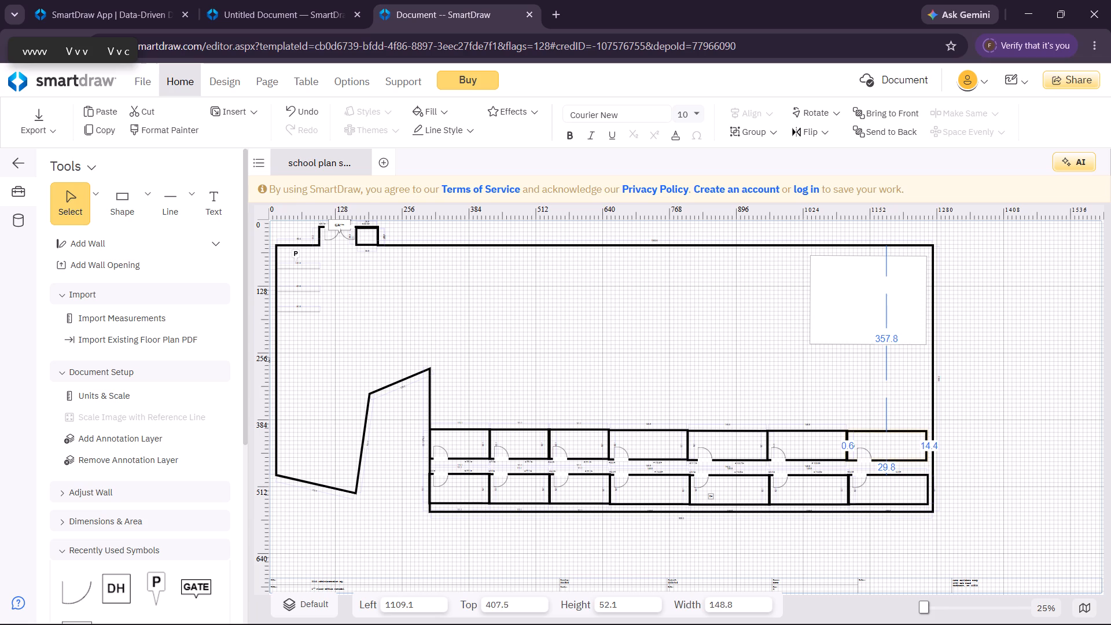
click(745, 341)
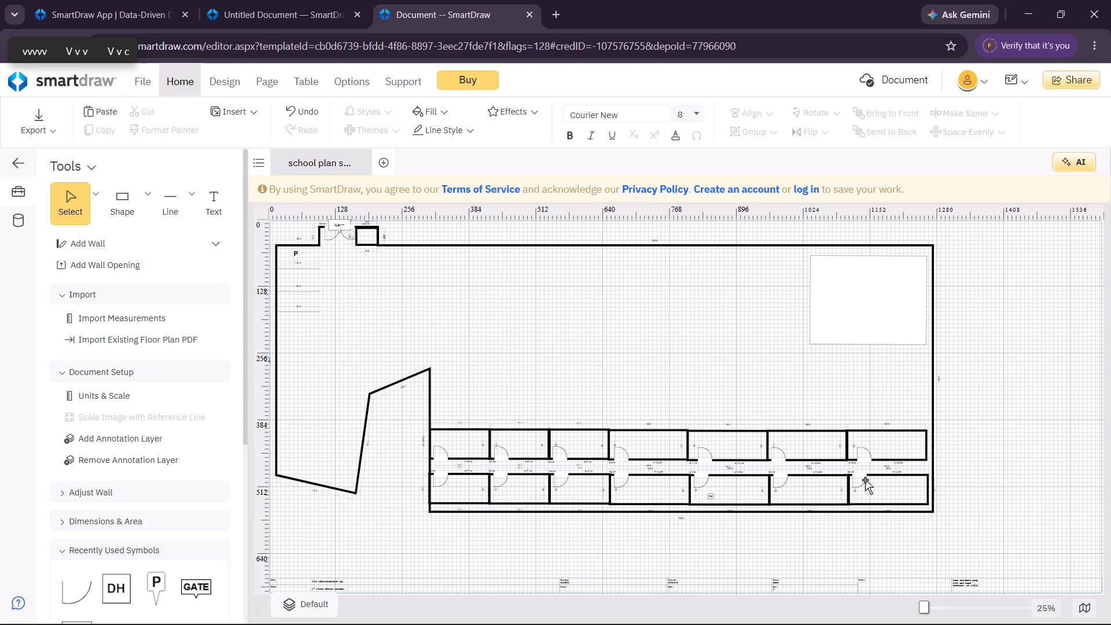
Line up the new rooms' facing doors: lower end door at about Left 1128, middle pair near Left 966, rotated room's door at Left 815.
drag(863, 477, 867, 476)
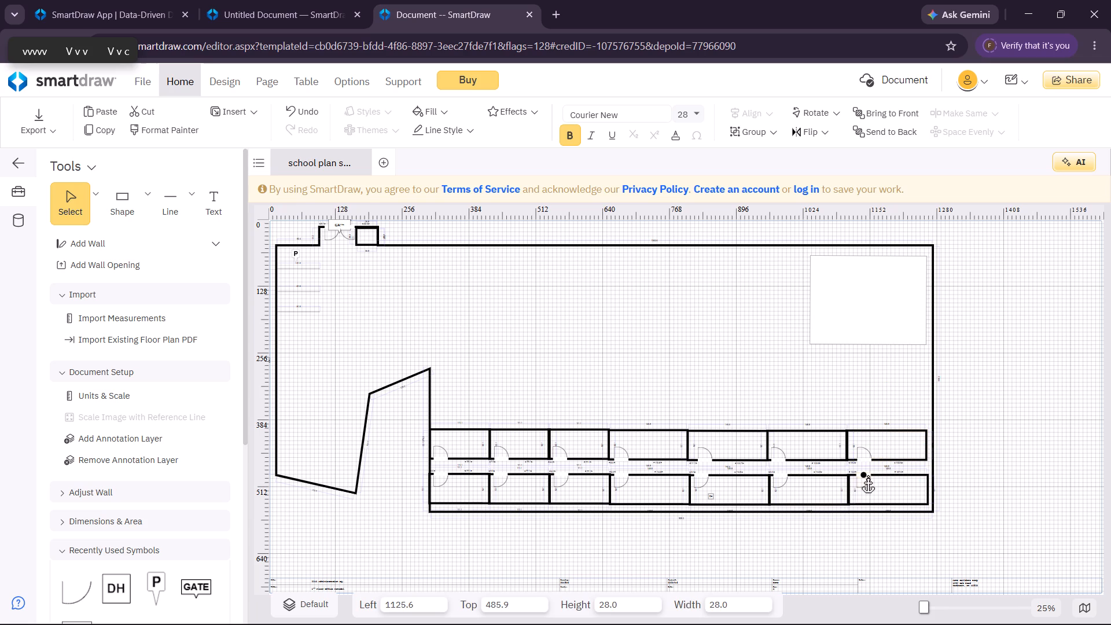
drag(867, 476, 869, 475)
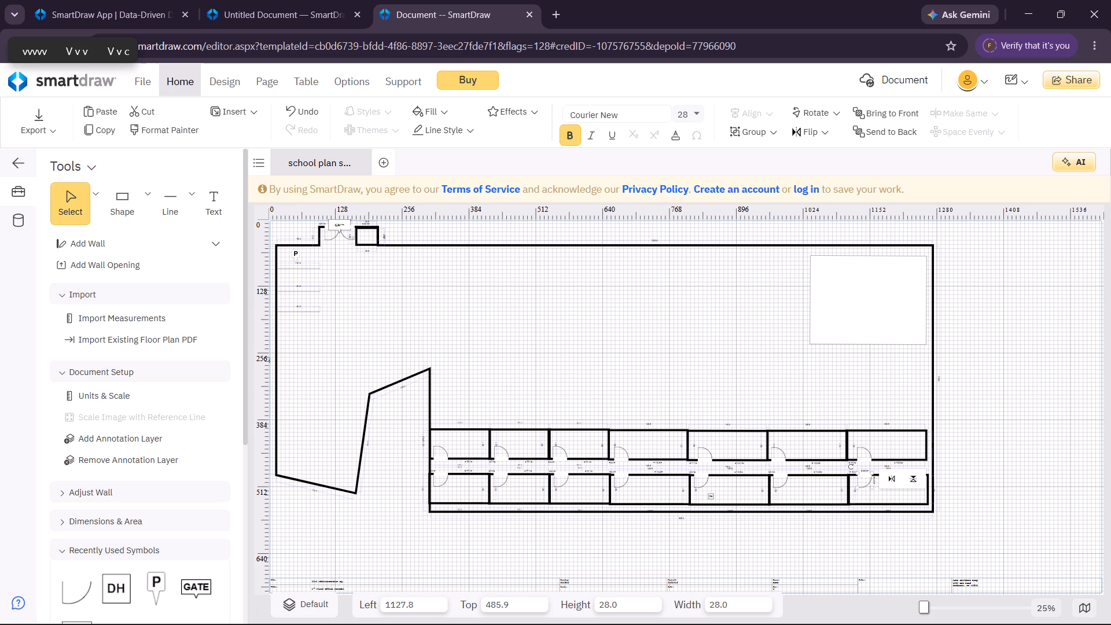
click(782, 474)
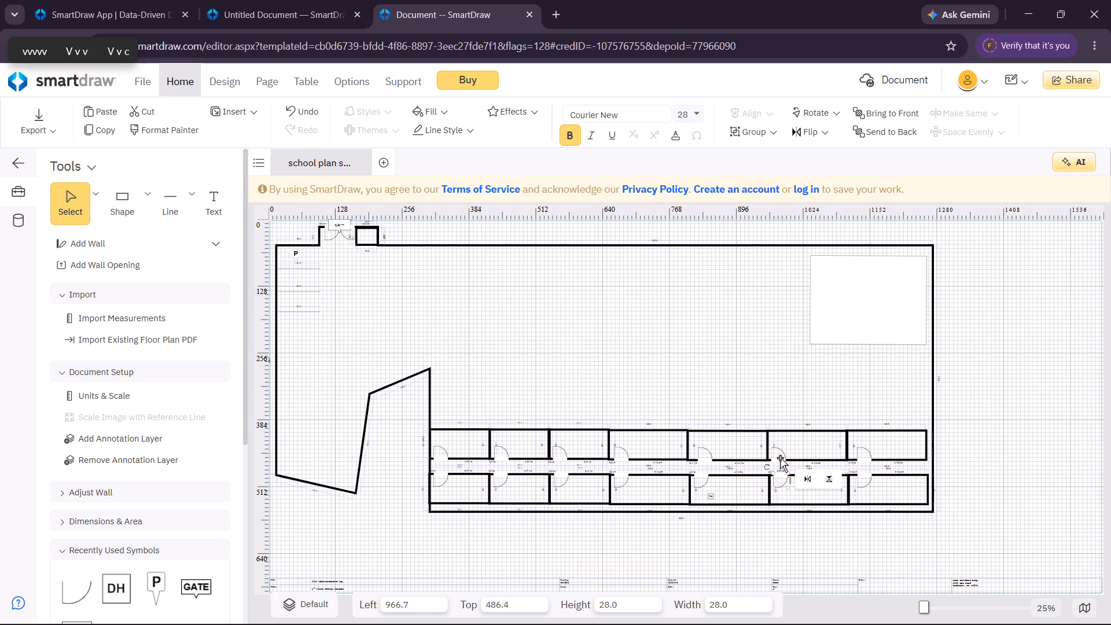
click(780, 458)
click(704, 458)
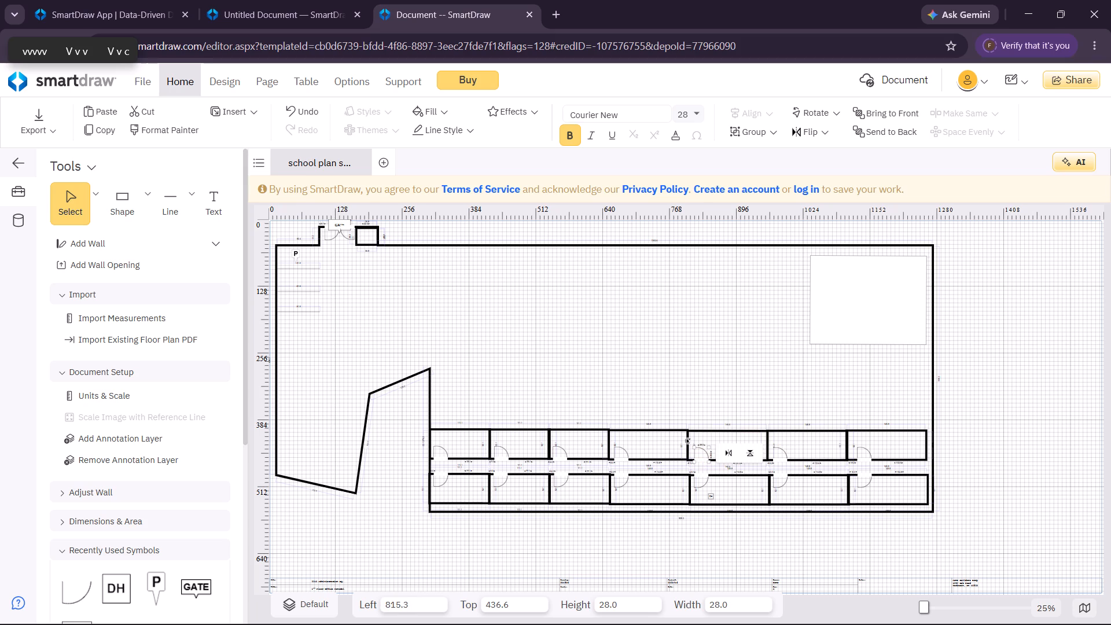
drag(617, 385, 623, 385)
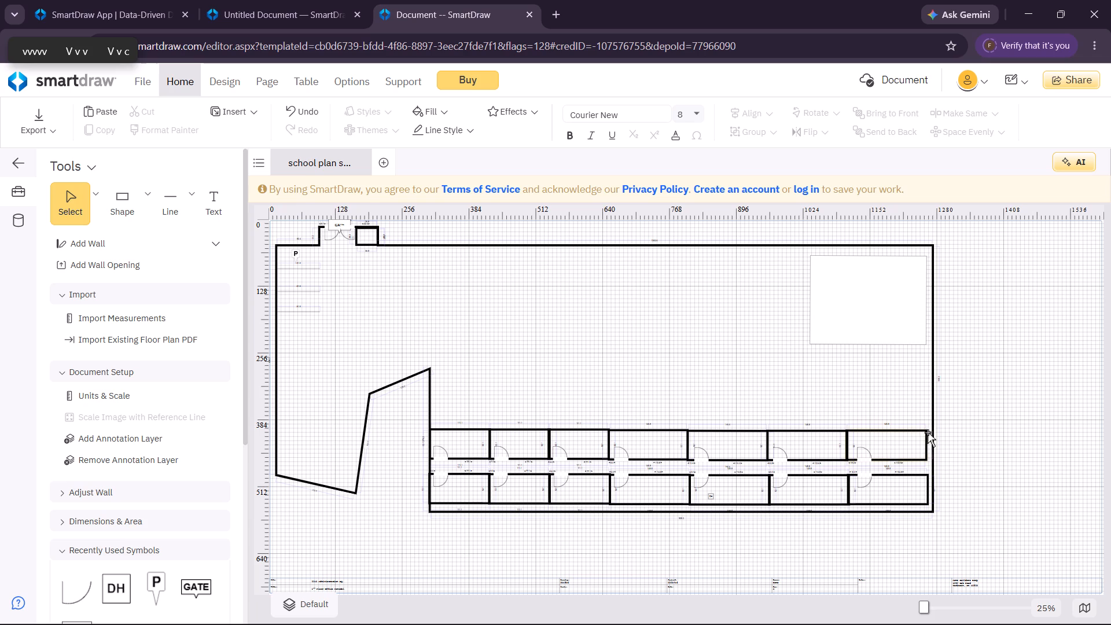
Move the whole compound with its rooms to about Left 32, Top 17.
click(932, 448)
drag(932, 448, 940, 398)
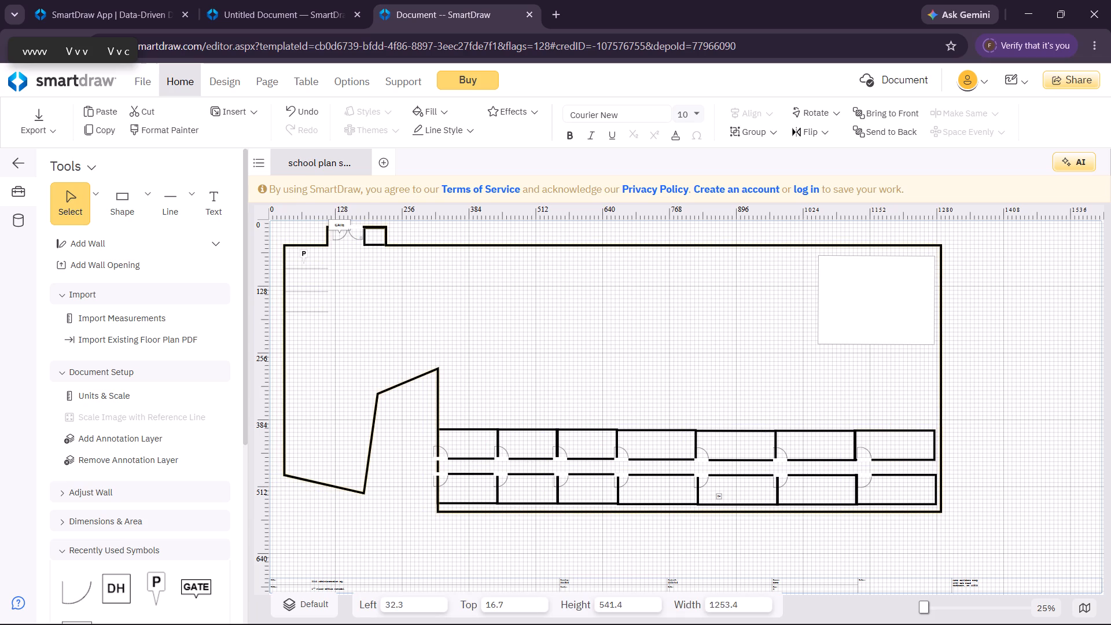
drag(940, 398, 940, 390)
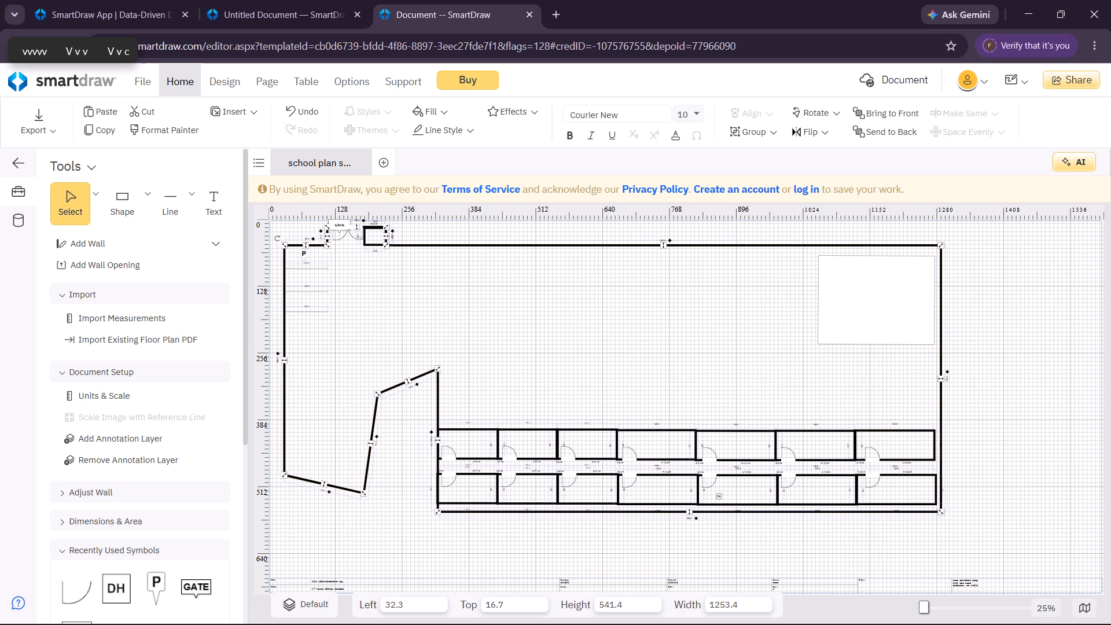
Widen the compound by moving the end wall beside the room rows outward, leaving open space beyond the last rooms.
drag(940, 377, 967, 374)
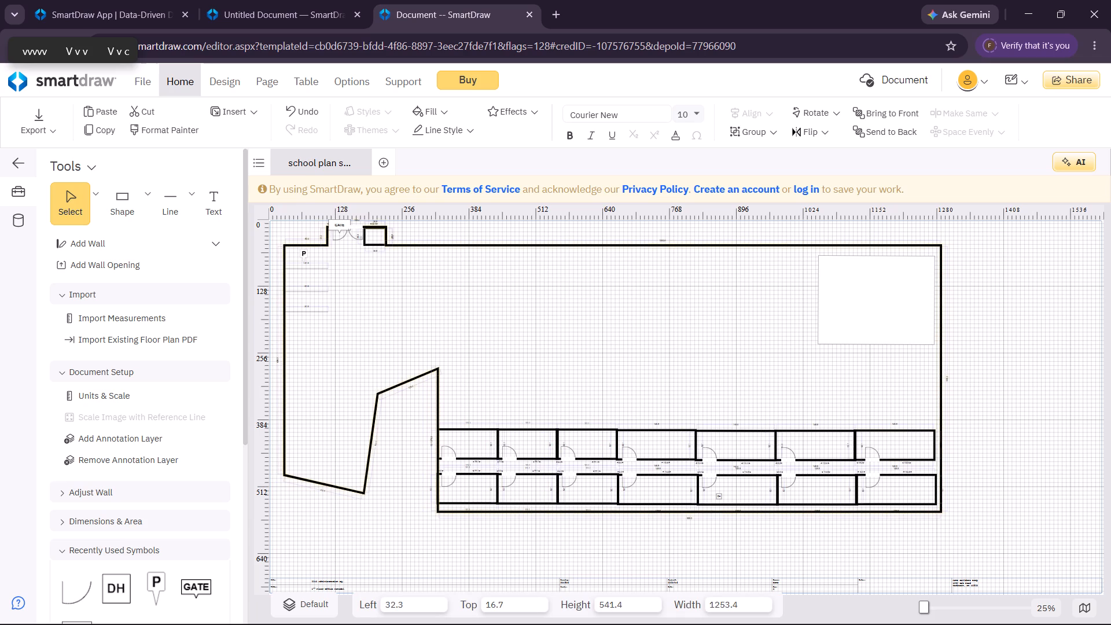
drag(967, 374, 981, 370)
click(595, 369)
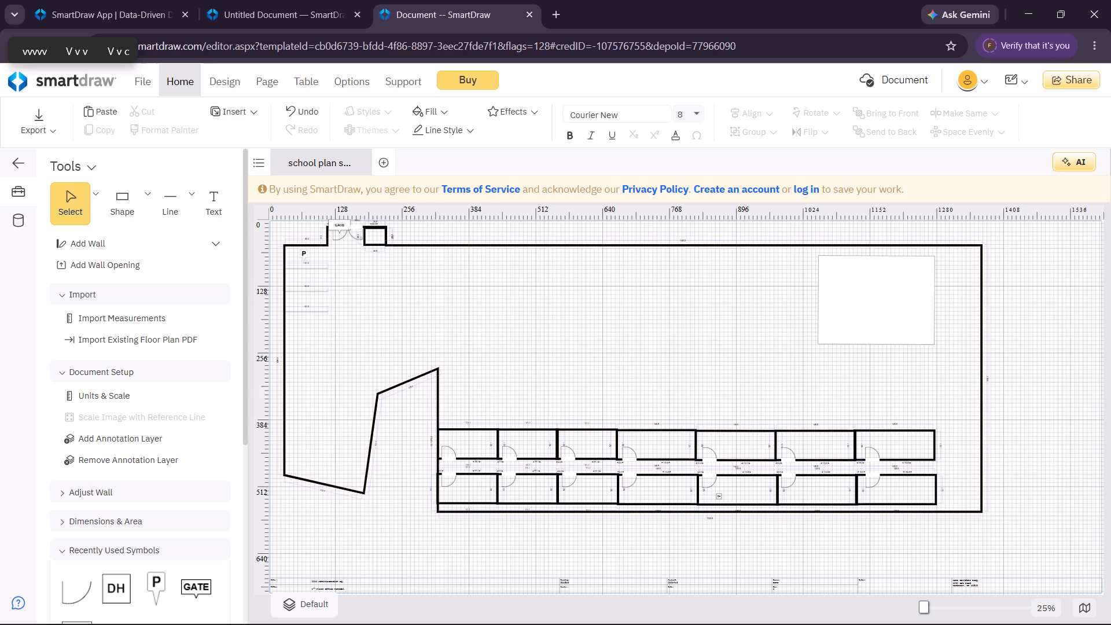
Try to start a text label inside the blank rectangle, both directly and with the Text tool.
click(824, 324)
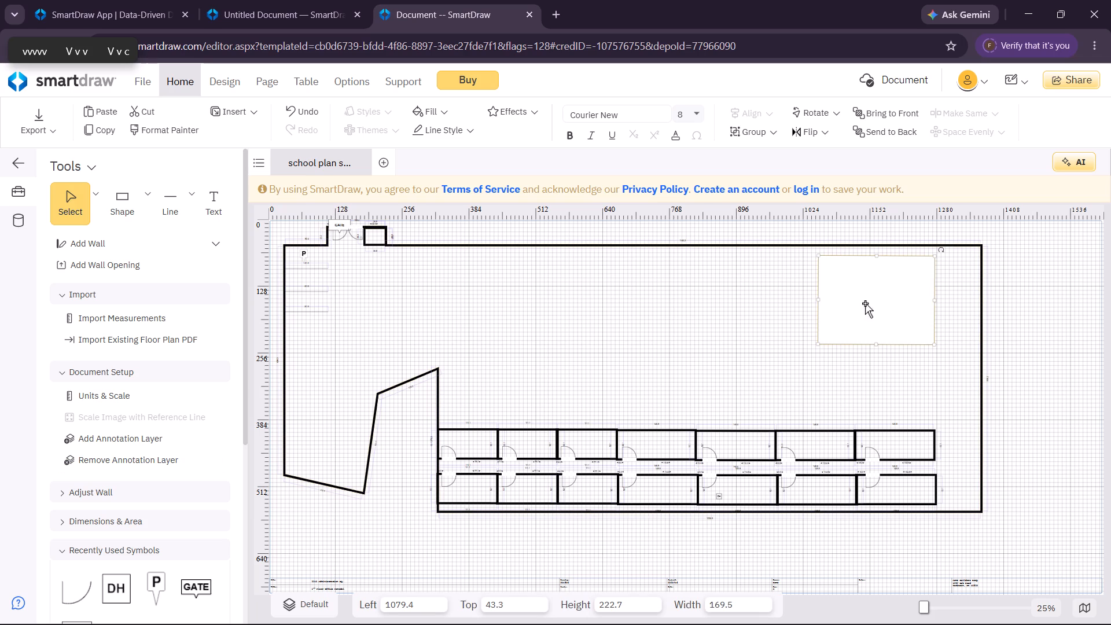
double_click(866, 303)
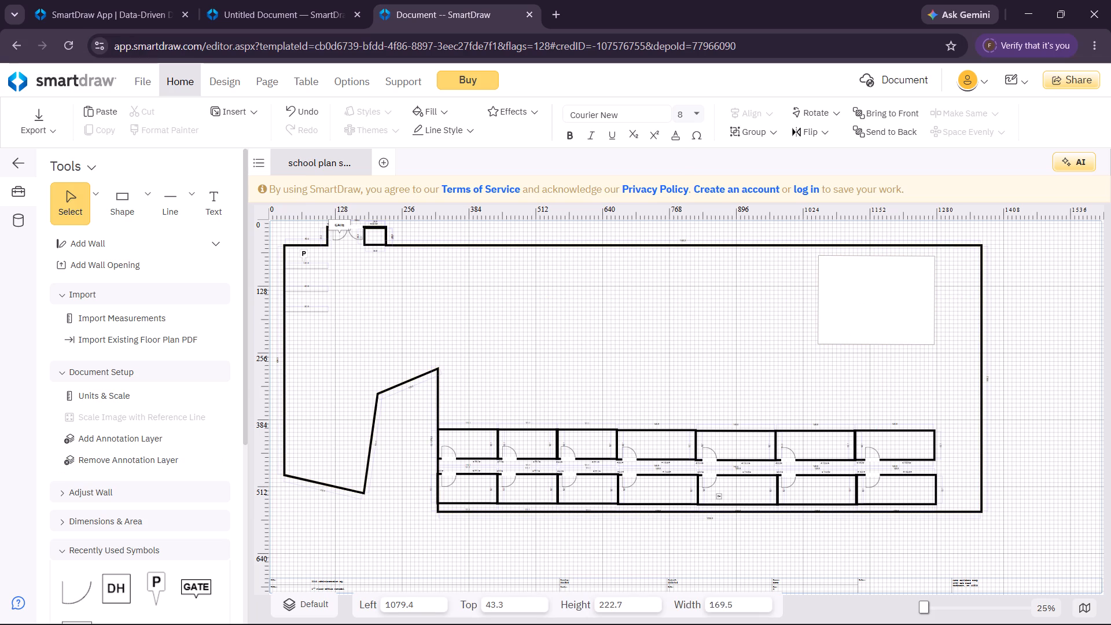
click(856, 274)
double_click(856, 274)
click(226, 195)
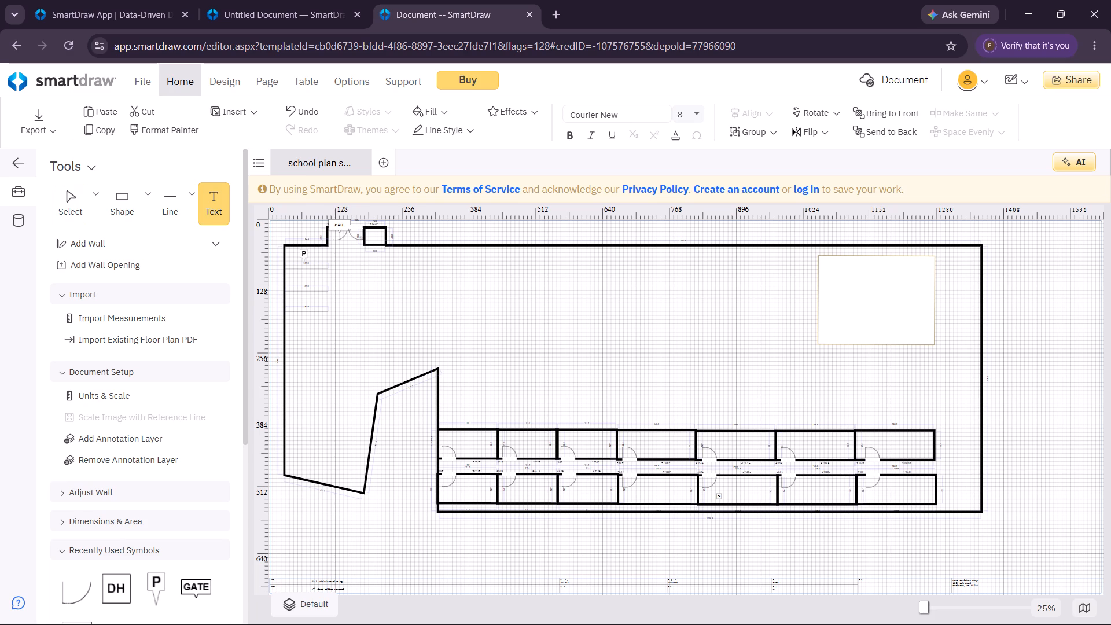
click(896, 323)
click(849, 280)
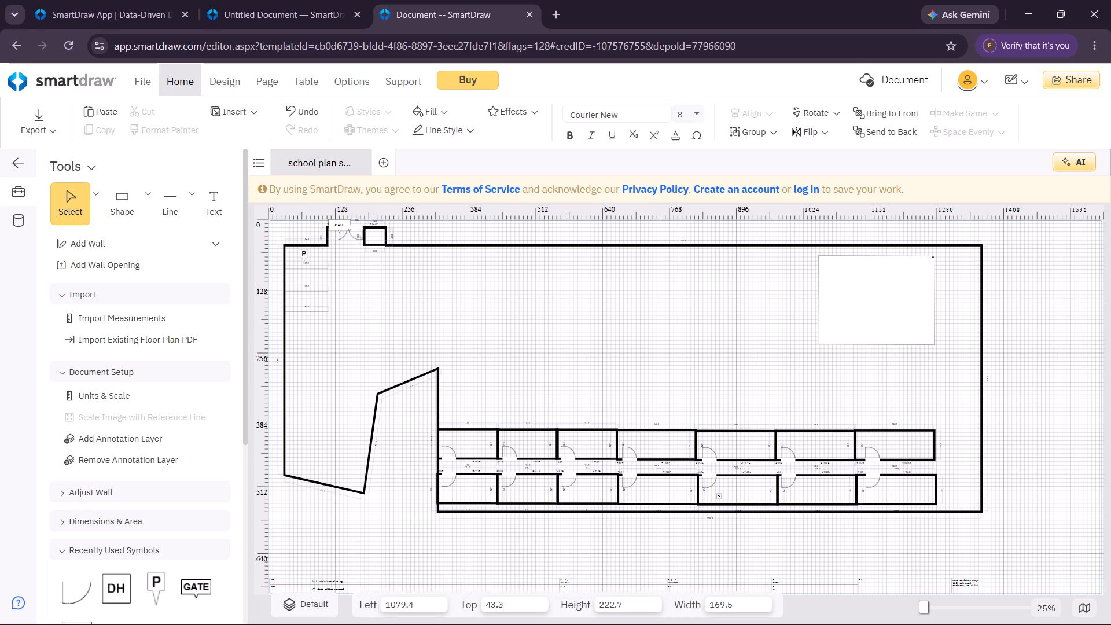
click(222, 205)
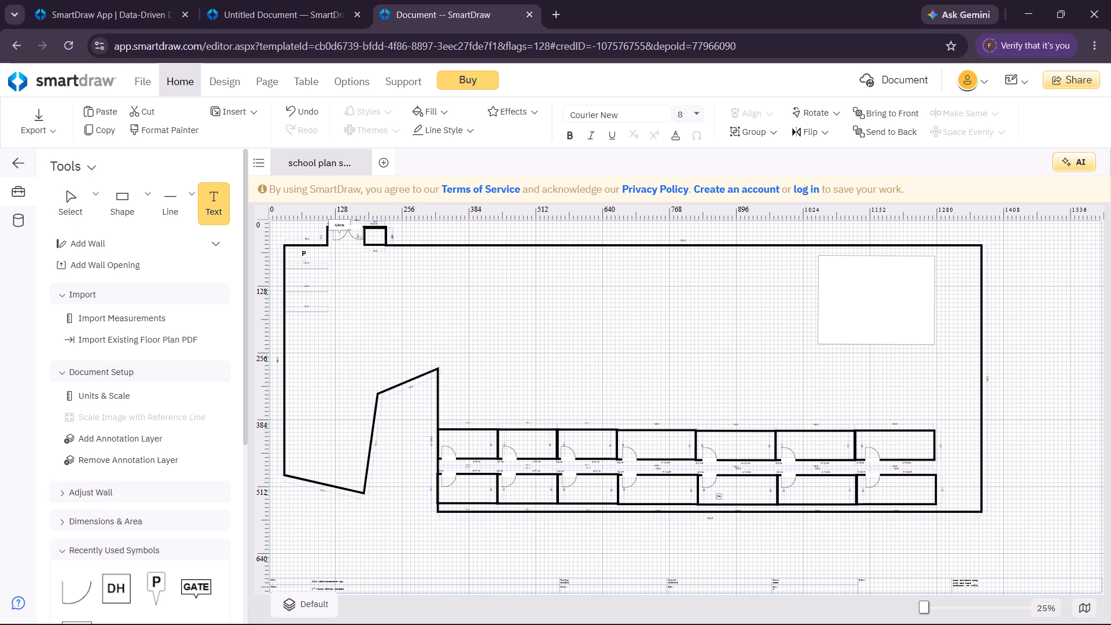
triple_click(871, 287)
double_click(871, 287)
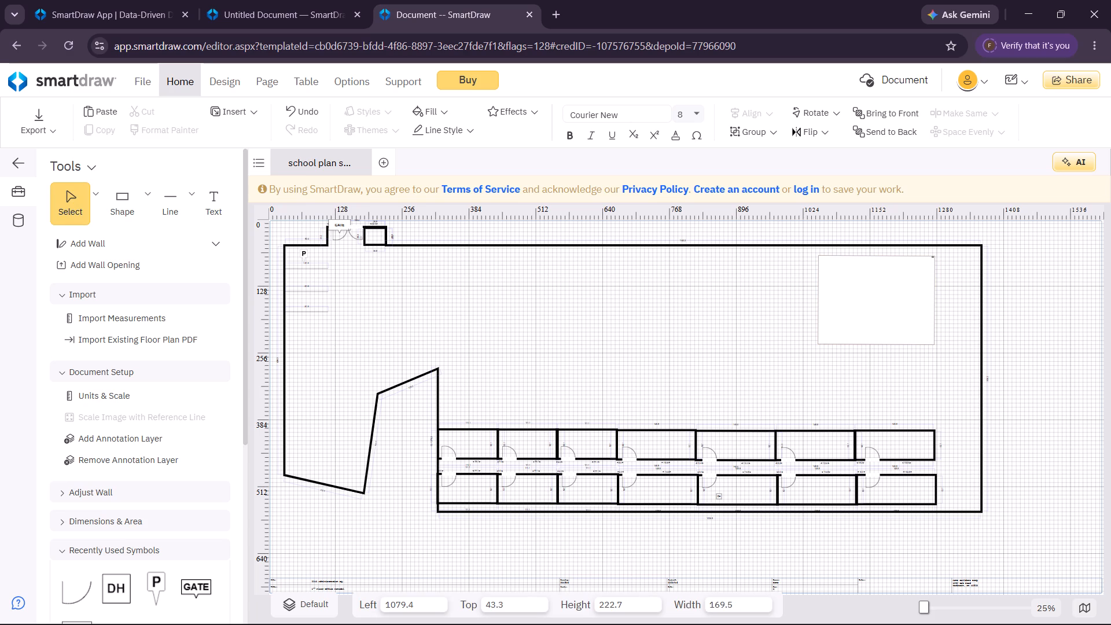
Move the blank rectangle to about Left 1098, Top 46.
click(819, 275)
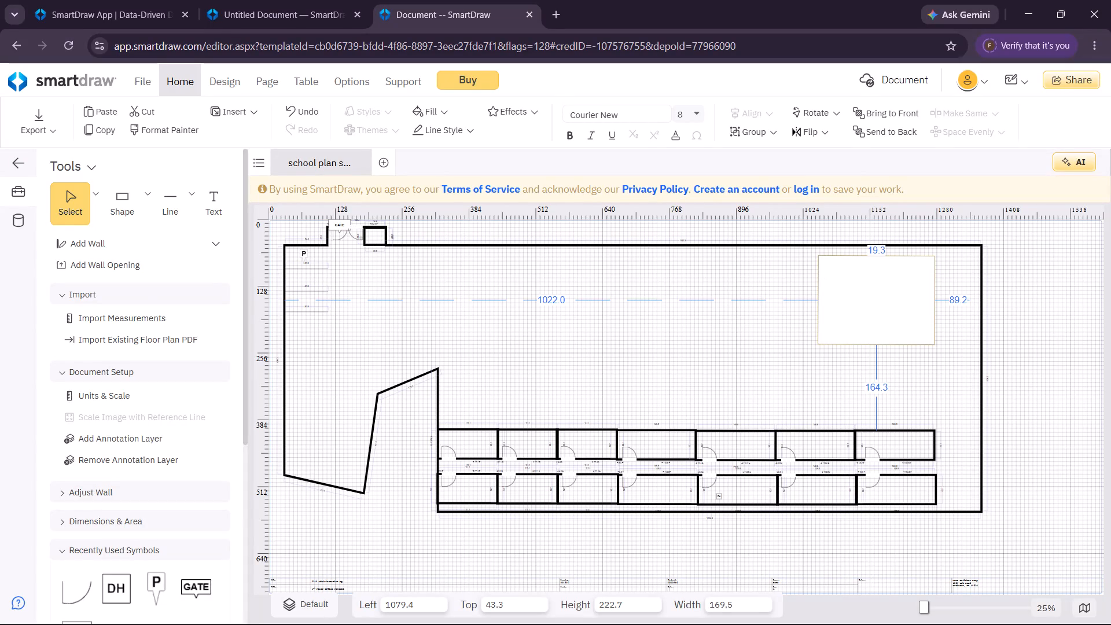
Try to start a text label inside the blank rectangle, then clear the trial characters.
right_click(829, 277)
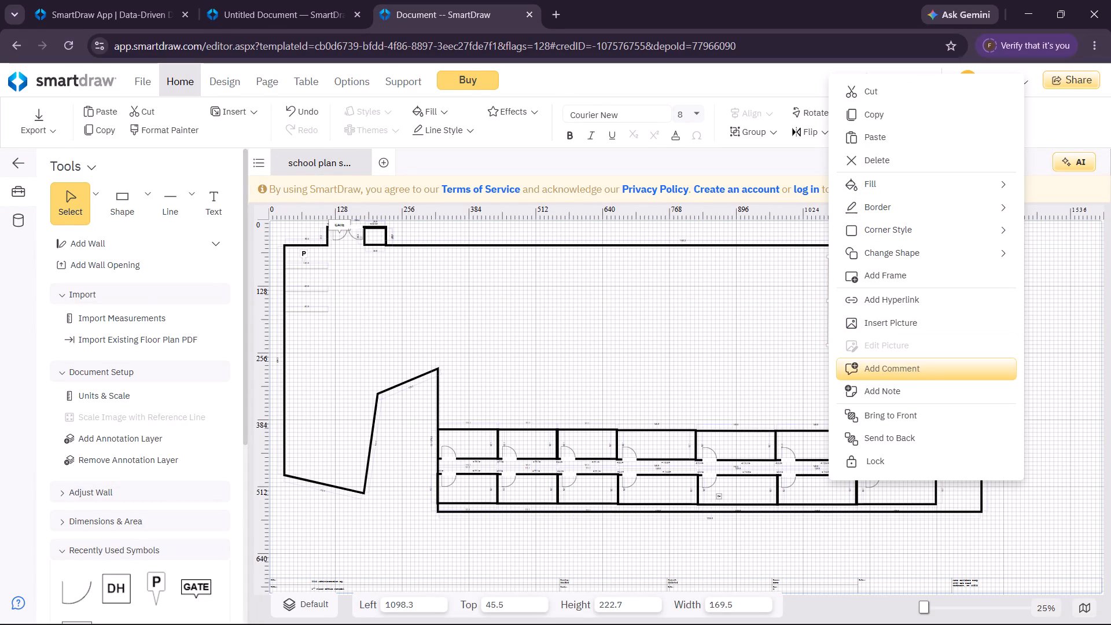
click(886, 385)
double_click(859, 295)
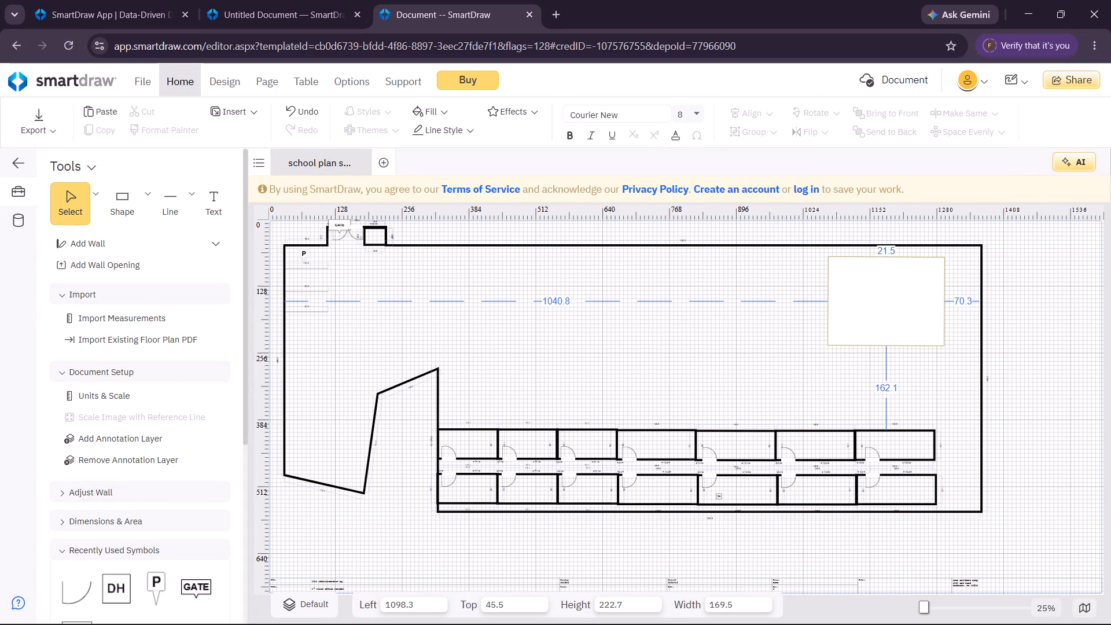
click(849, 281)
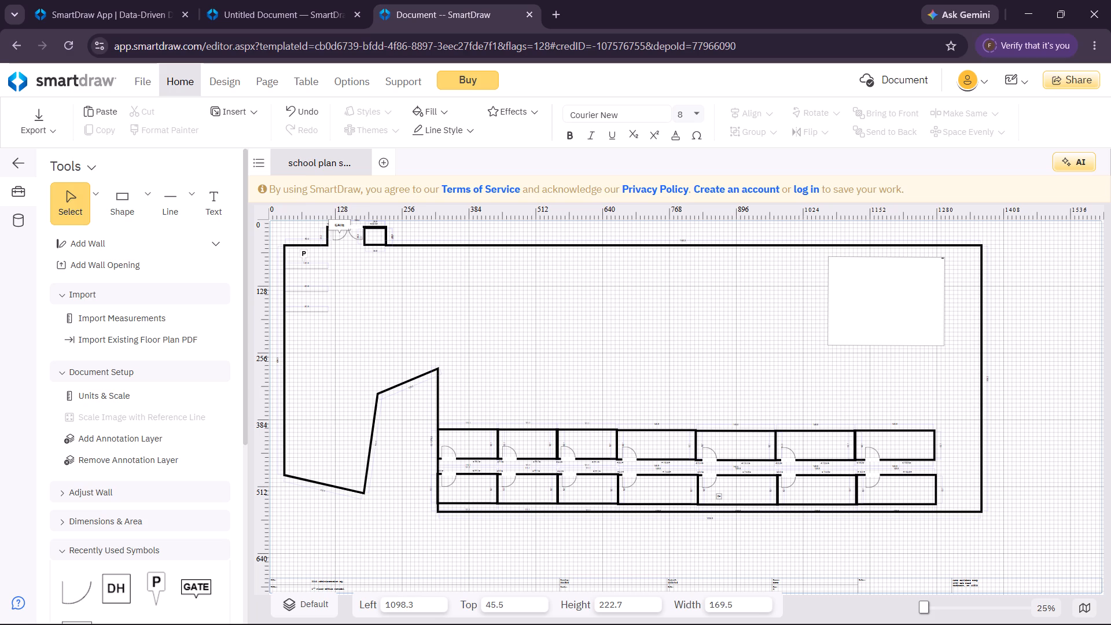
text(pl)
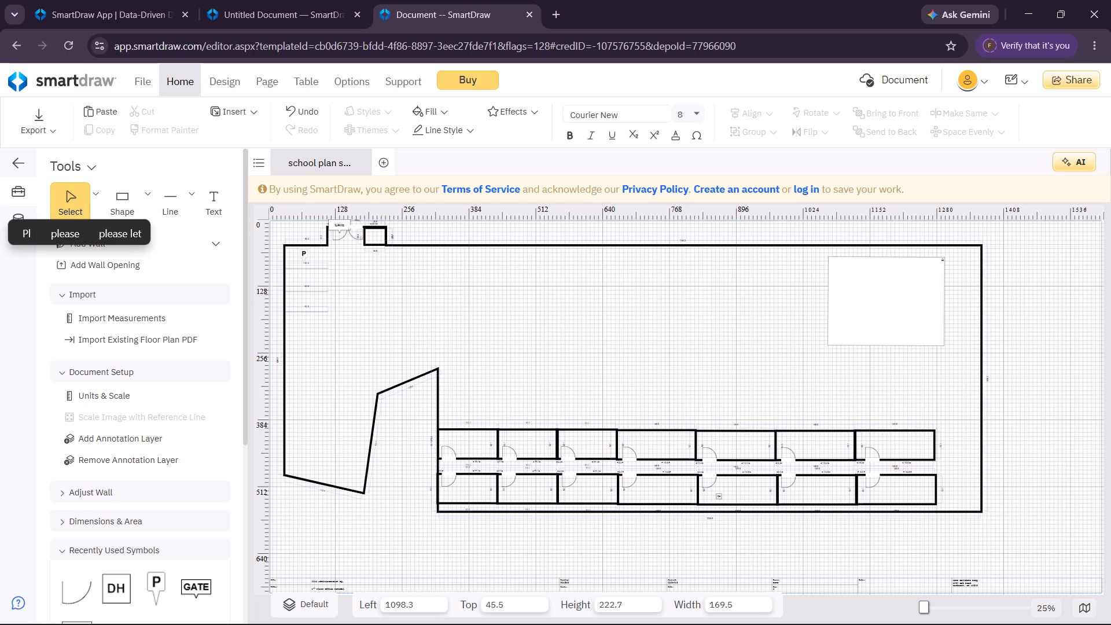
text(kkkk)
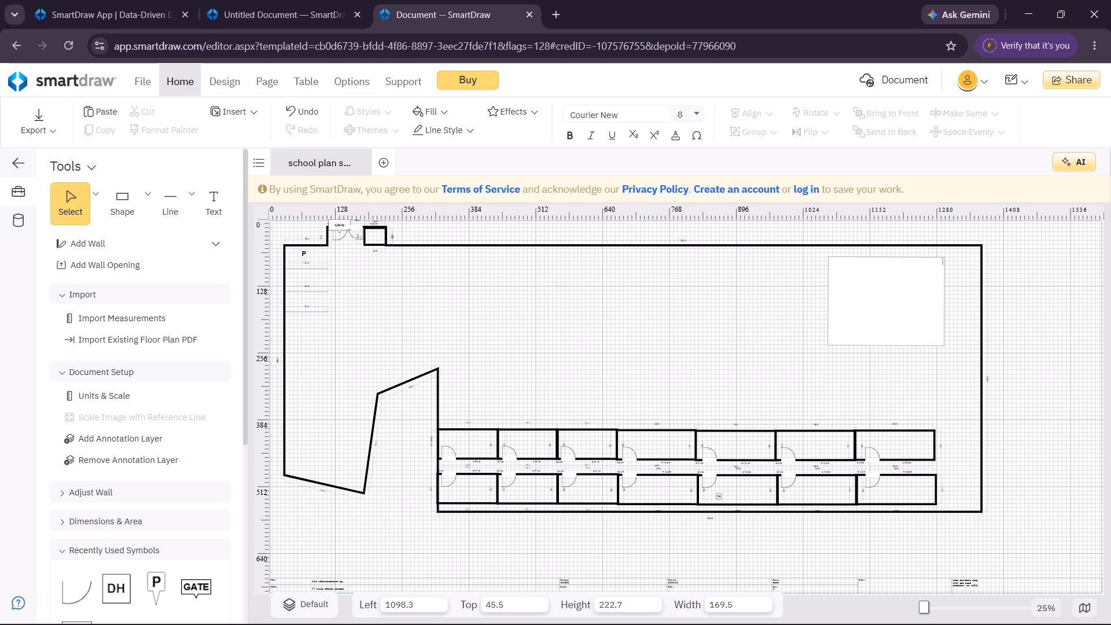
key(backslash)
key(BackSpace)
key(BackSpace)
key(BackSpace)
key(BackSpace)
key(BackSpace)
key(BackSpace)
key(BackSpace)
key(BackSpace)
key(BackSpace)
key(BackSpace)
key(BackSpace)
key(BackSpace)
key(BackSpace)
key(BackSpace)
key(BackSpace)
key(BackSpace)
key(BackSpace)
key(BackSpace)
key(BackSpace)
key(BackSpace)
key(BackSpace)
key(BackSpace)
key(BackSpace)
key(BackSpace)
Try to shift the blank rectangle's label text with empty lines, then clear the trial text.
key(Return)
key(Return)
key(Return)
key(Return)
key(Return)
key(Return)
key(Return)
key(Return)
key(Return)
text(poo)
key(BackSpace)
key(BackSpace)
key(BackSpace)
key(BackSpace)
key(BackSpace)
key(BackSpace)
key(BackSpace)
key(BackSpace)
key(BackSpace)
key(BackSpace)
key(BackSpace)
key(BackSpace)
Delete the blank rectangle from the compound's open area.
click(827, 344)
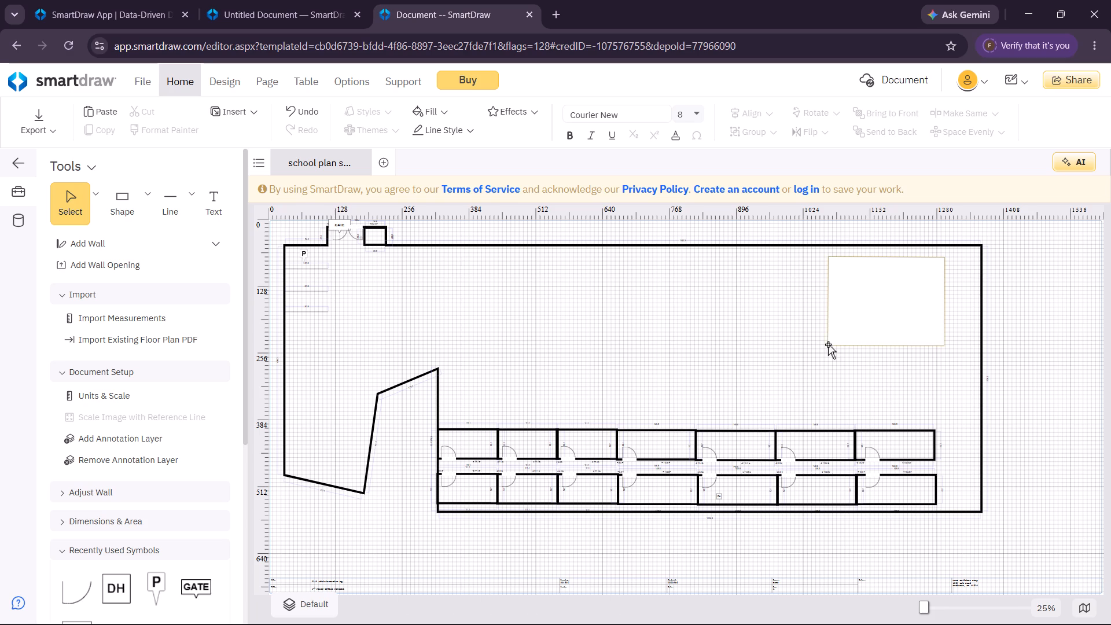
click(828, 344)
right_click(828, 344)
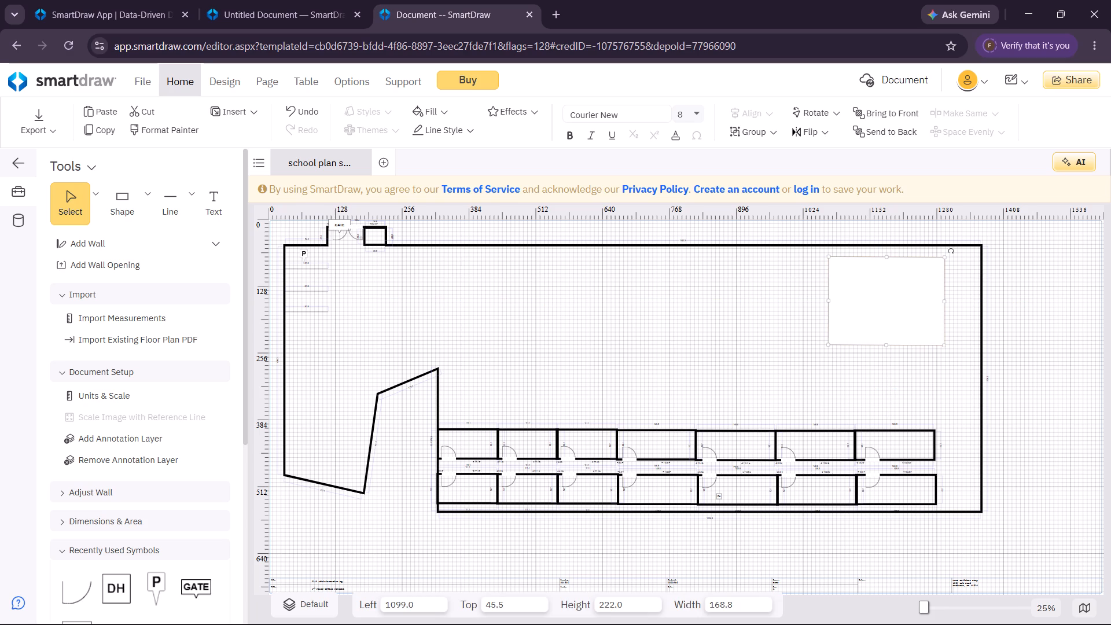
right_click(830, 344)
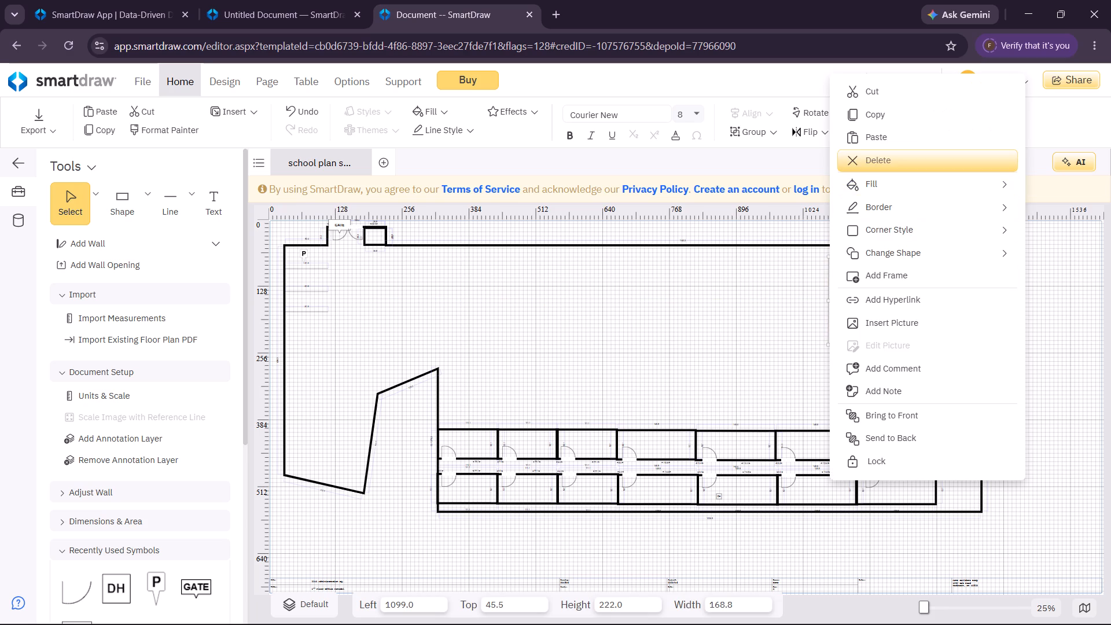
click(874, 168)
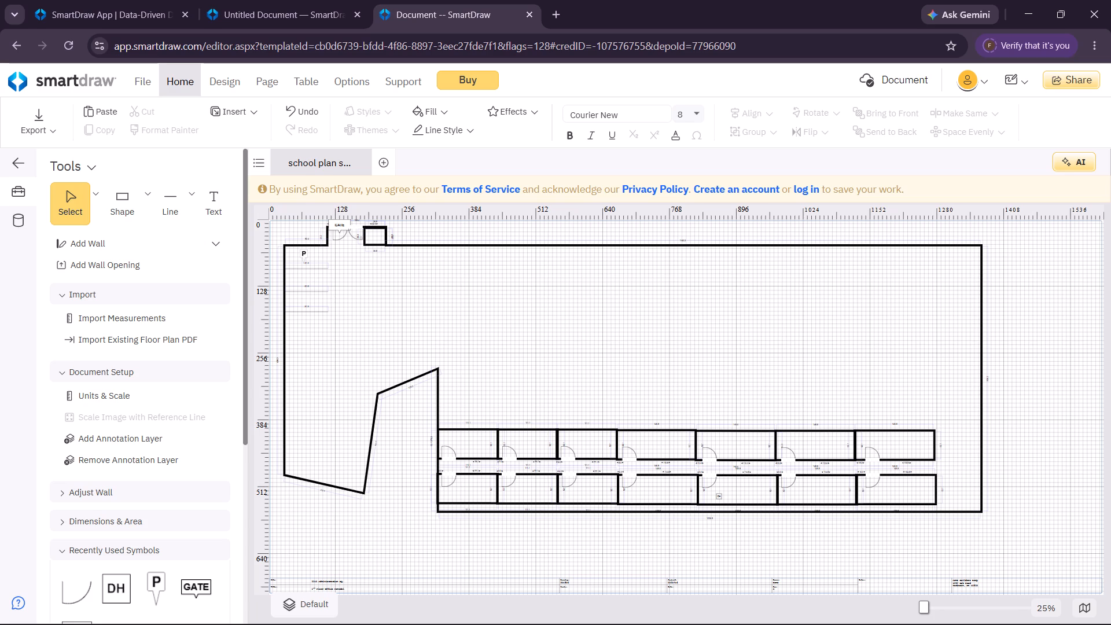
Add a Square Room outline to the compound's open area above the room rows and widen it to about 408.
drag(242, 366, 243, 421)
click(241, 411)
drag(242, 410, 251, 586)
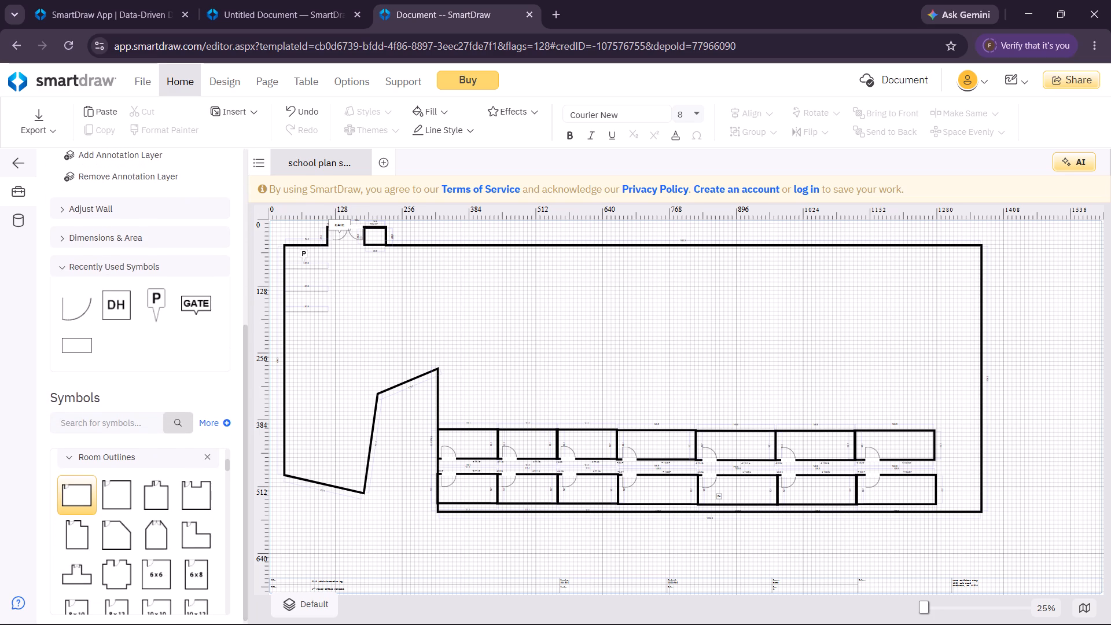
click(125, 489)
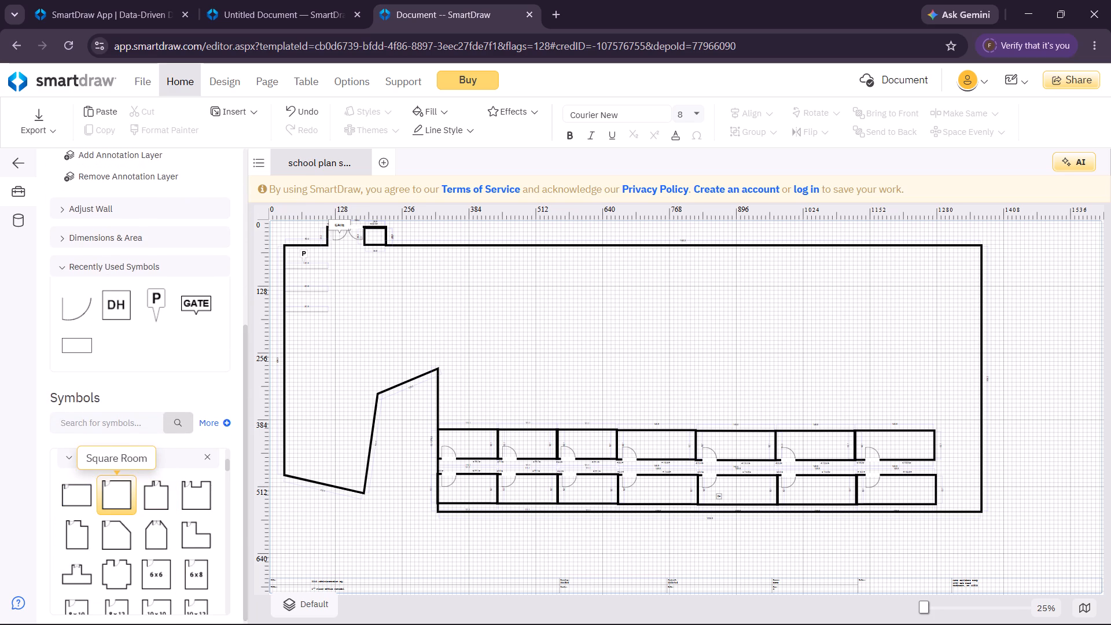
click(523, 273)
drag(115, 491, 550, 324)
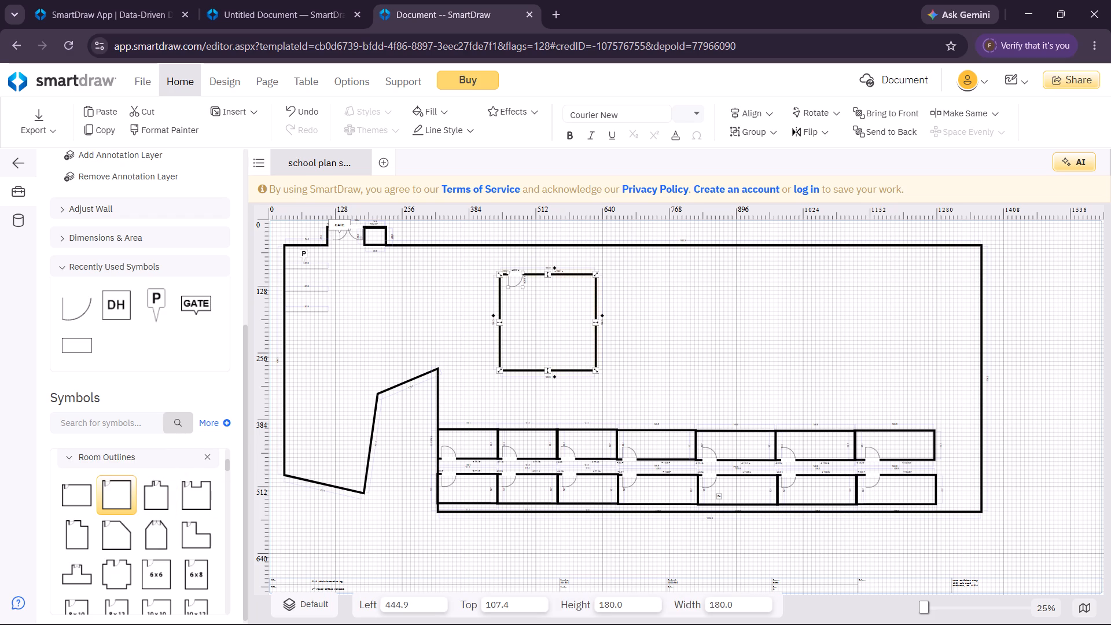
drag(597, 322, 716, 311)
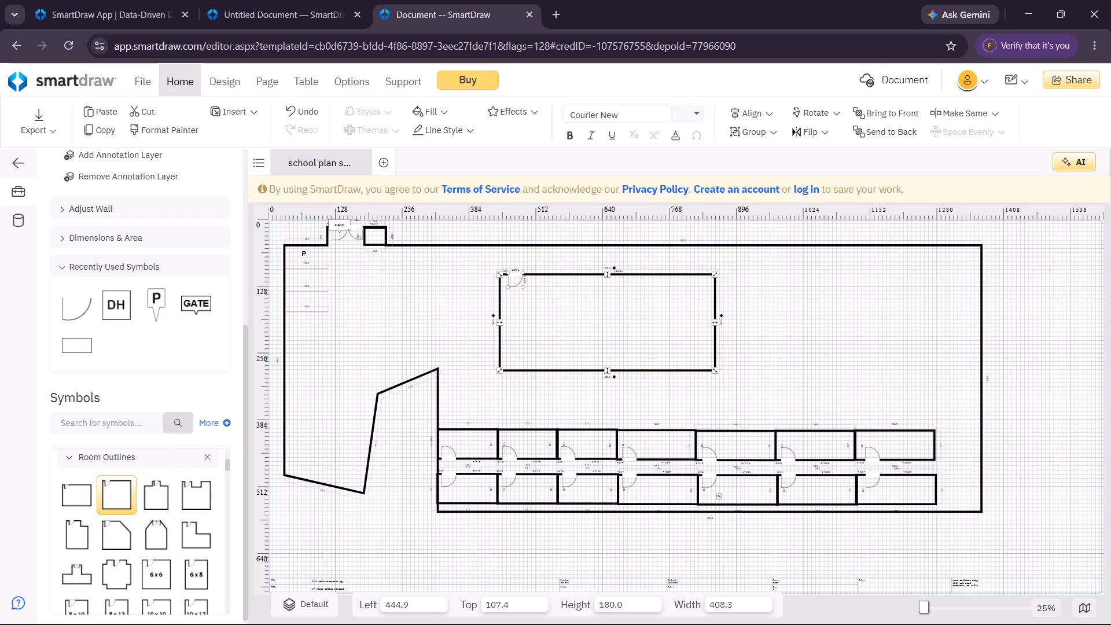
Delete the door from the new large room so its wall is continuous.
click(514, 273)
right_click(514, 273)
click(514, 273)
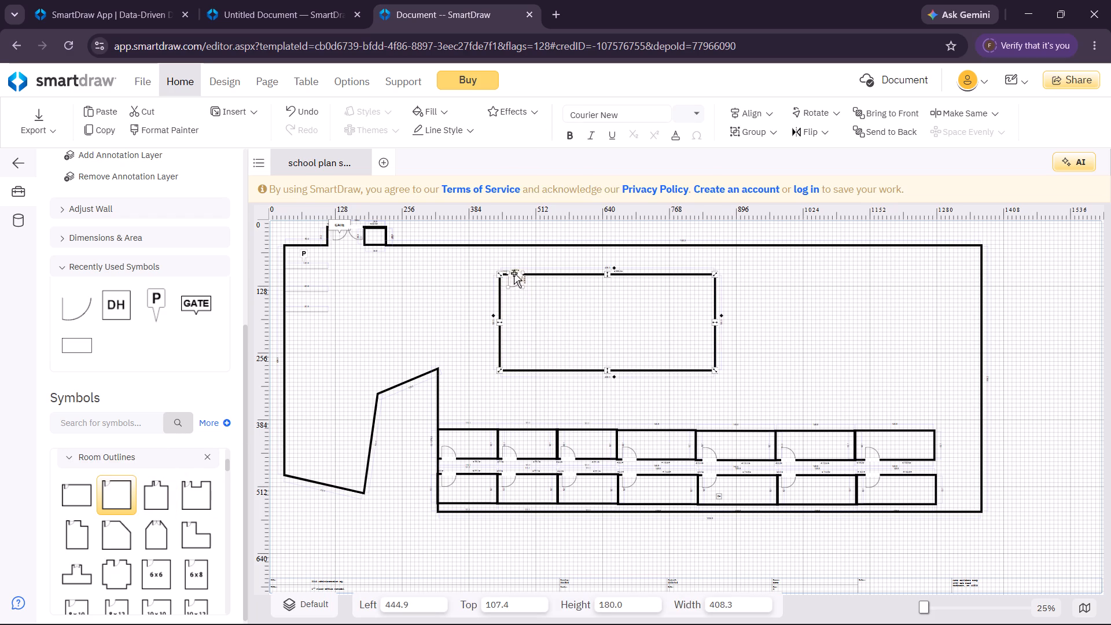
click(514, 273)
click(514, 273)
click(544, 321)
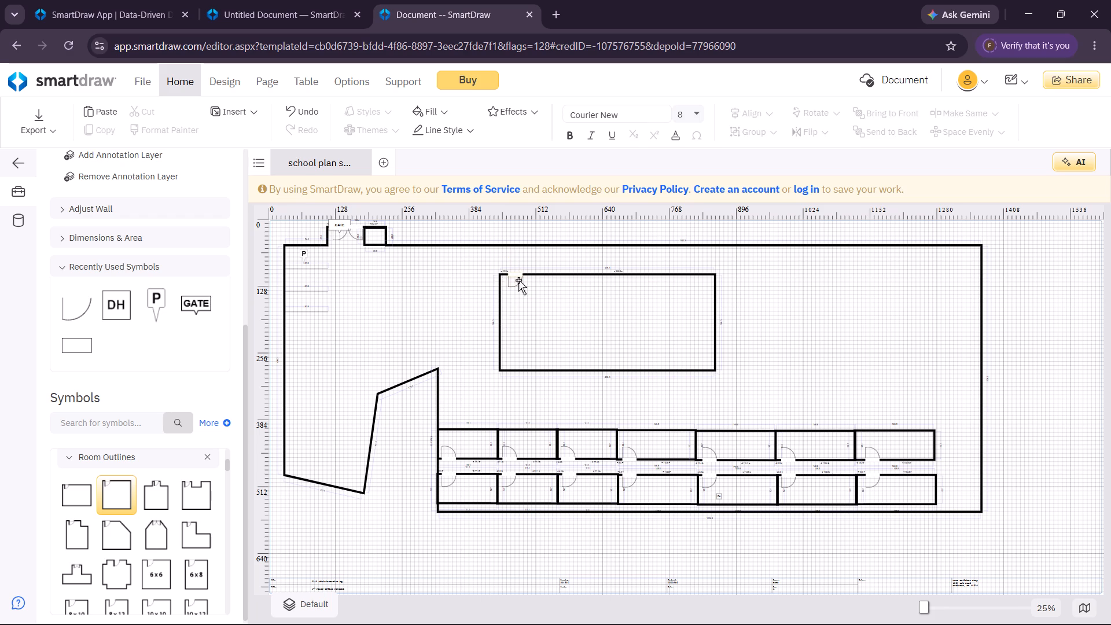
click(518, 280)
right_click(518, 280)
click(577, 170)
Move the large room to about Left 868, Top 65, aligning its outer end with the room rows' end.
drag(610, 275, 849, 253)
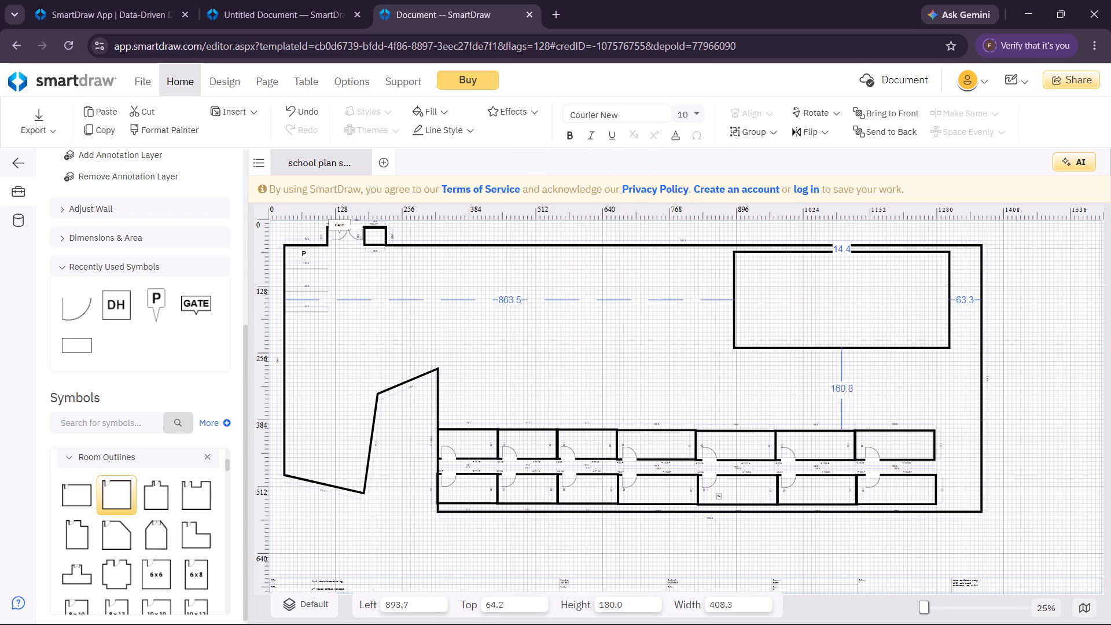
drag(849, 253, 858, 257)
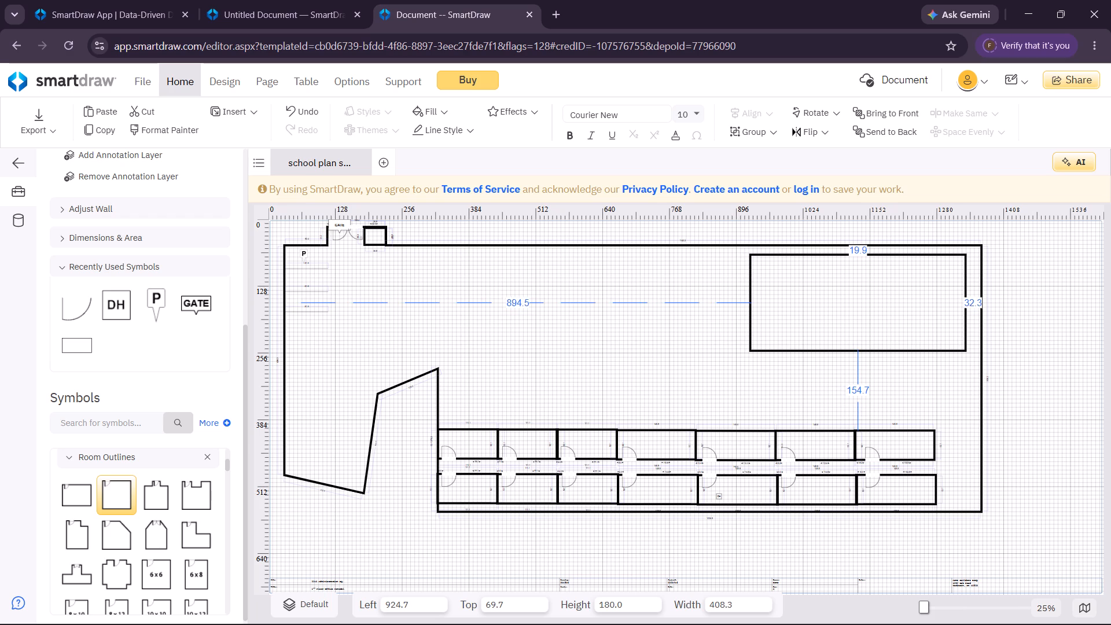
drag(858, 257, 830, 253)
click(819, 291)
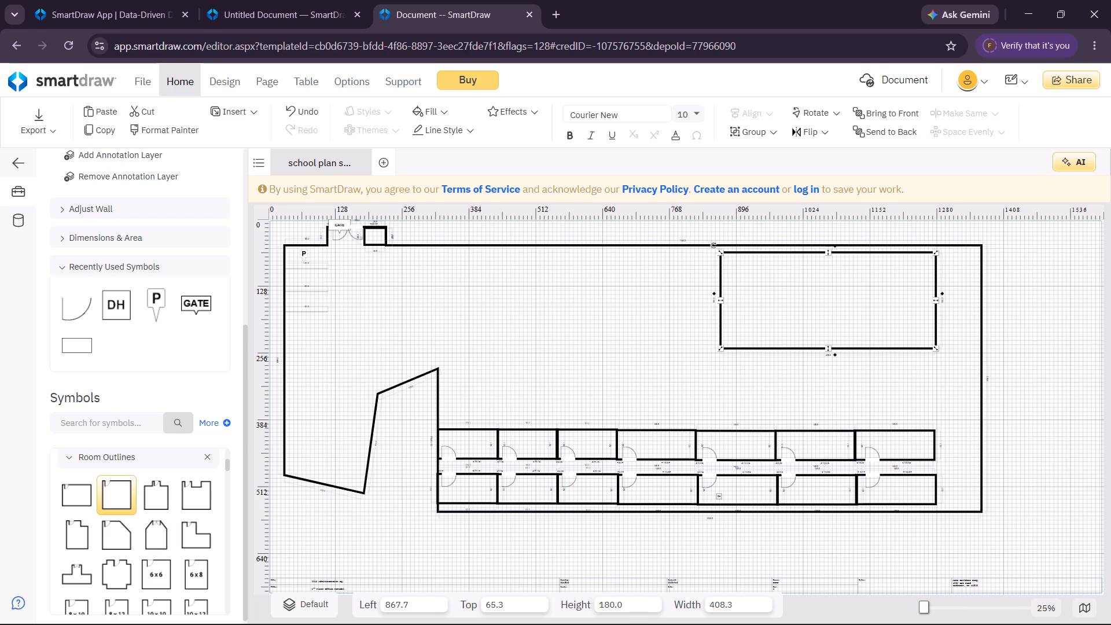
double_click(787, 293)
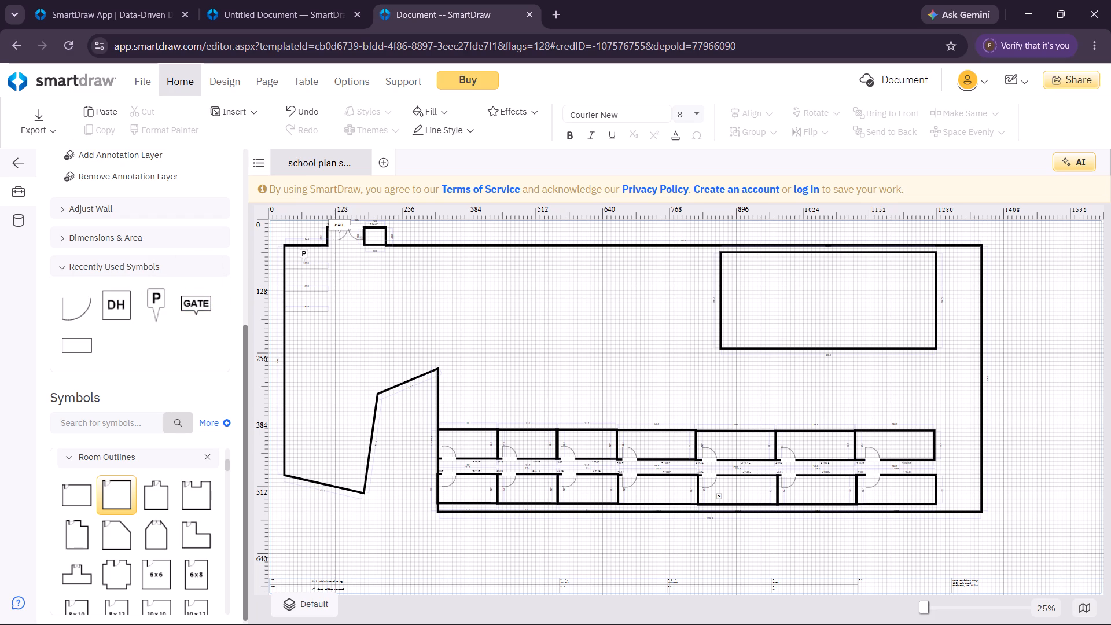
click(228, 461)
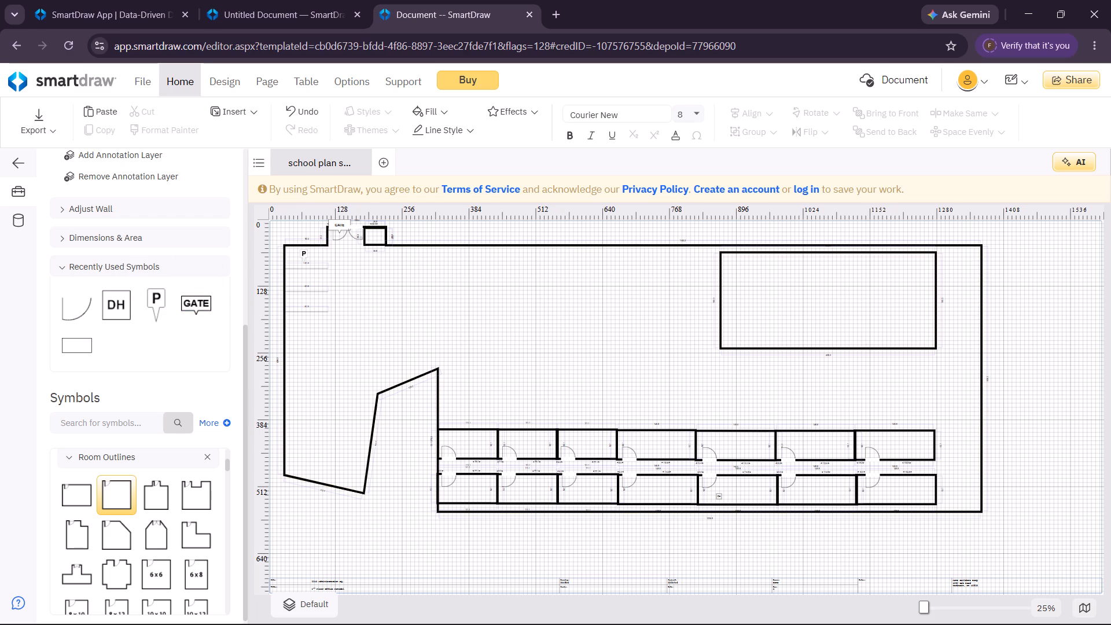
Duplicate the large room and place the copy beside it at about Left 424, Top 85.
click(740, 347)
key(ctrl+c)
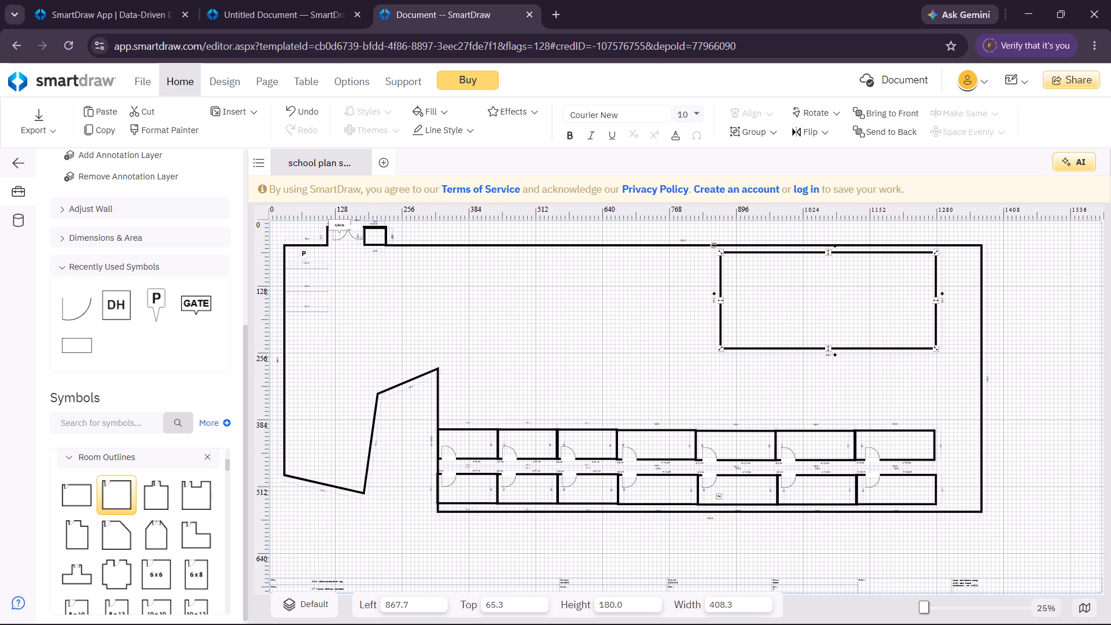
key(ctrl+v)
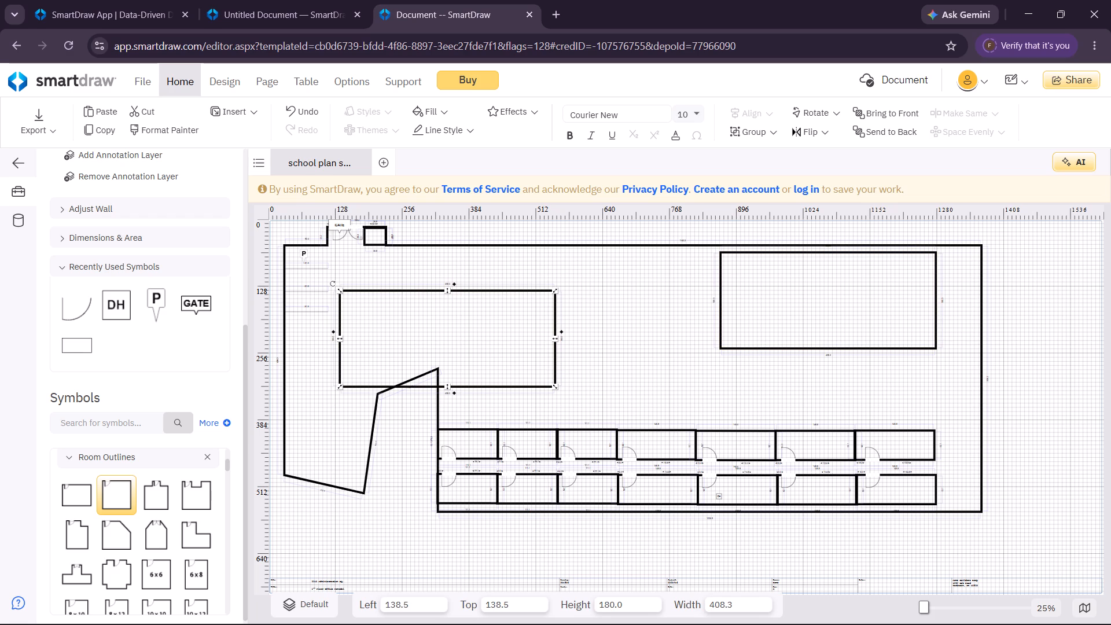
drag(481, 289, 630, 265)
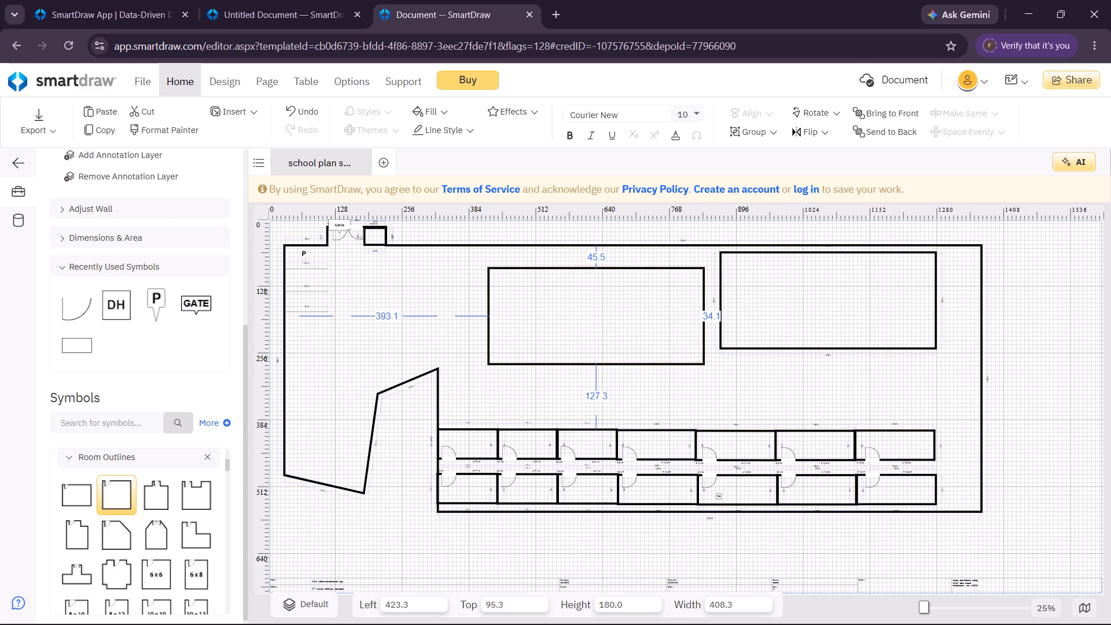
drag(630, 265, 631, 262)
Narrow the copied room to a width of about 170.
drag(705, 310, 631, 306)
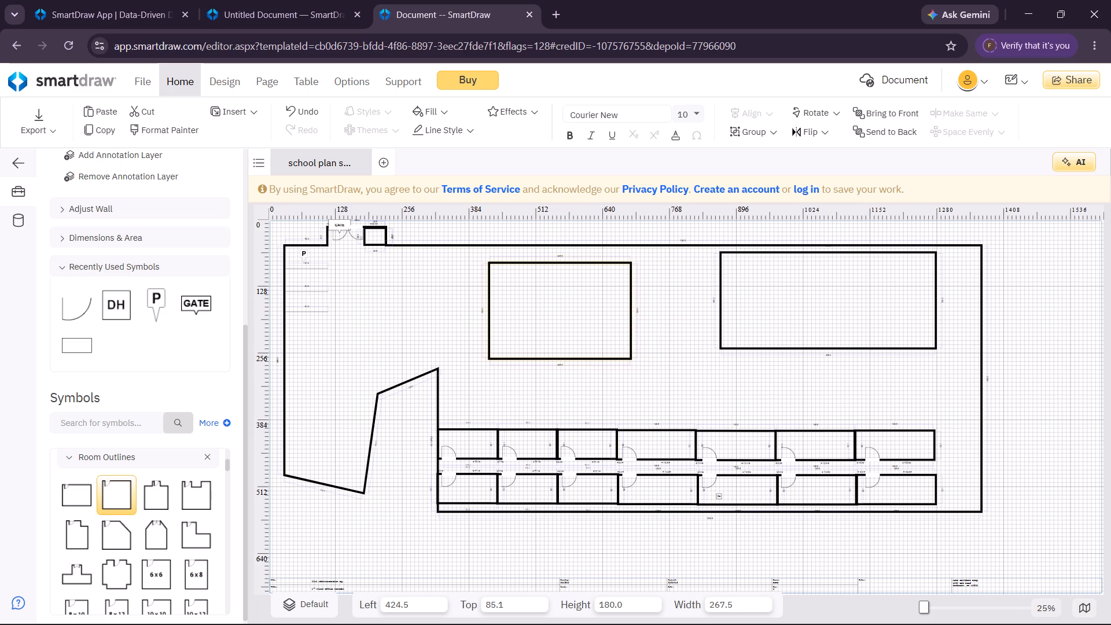
drag(631, 306, 580, 304)
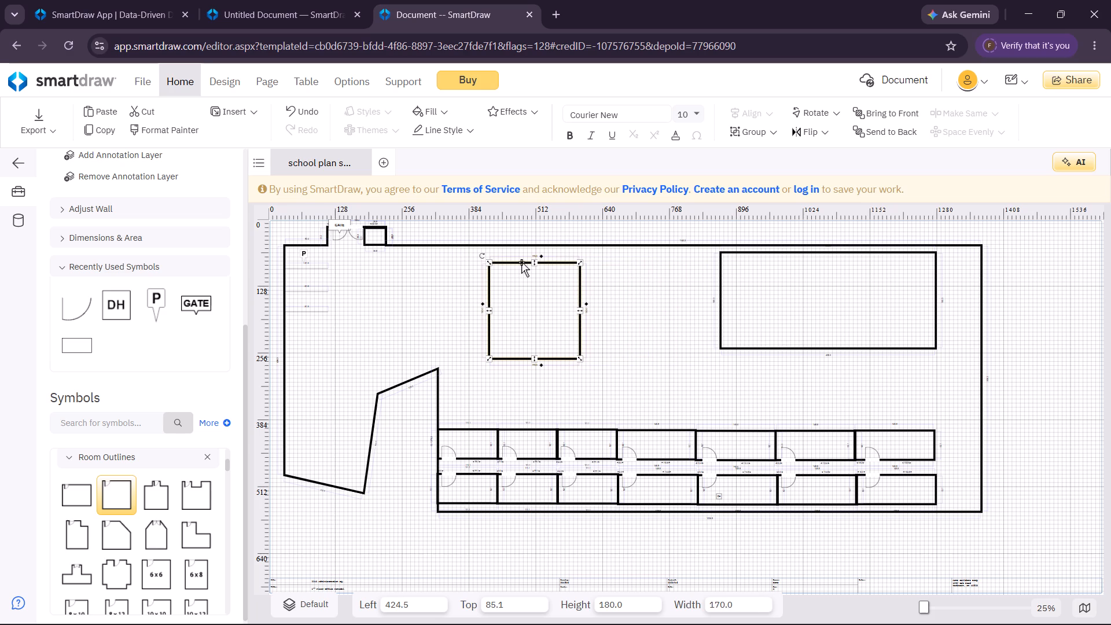
Move the narrowed room to about Left 333, Top 193, just above the start of the upper room row.
drag(522, 262, 495, 305)
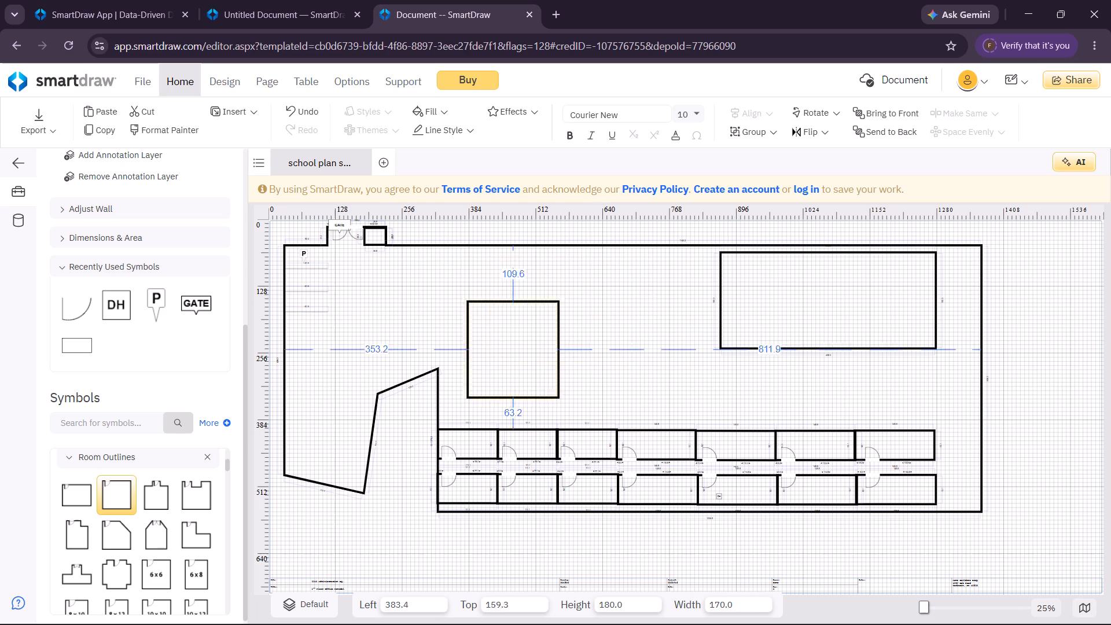
drag(495, 305, 474, 318)
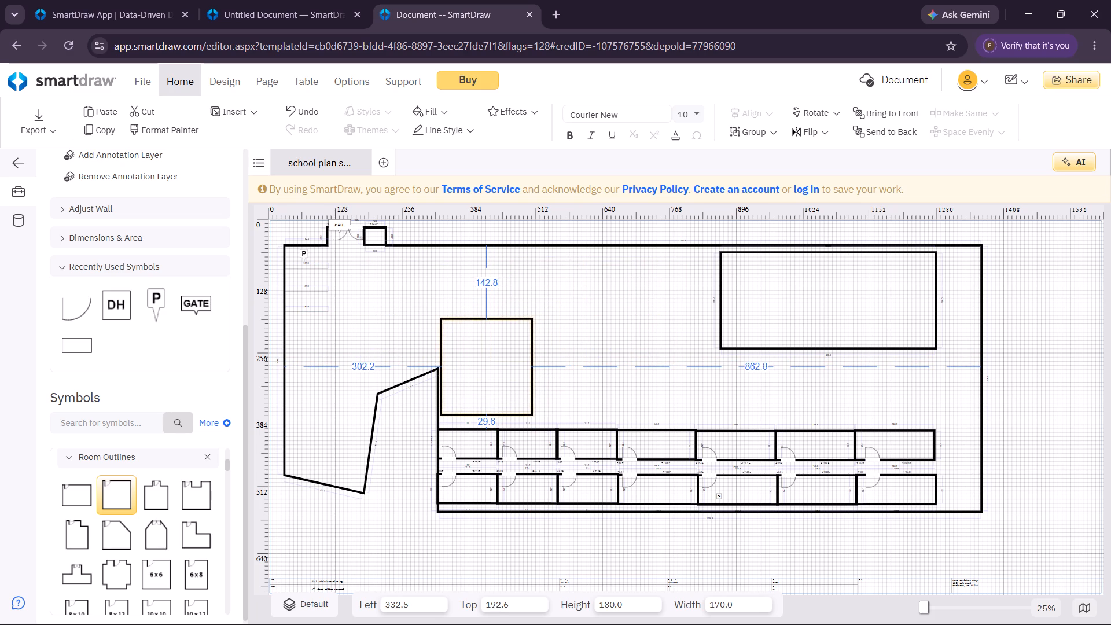
Nudge the narrowed room to about Left 328, Top 195, aligning its side wall with the start of the room rows.
drag(474, 318, 472, 318)
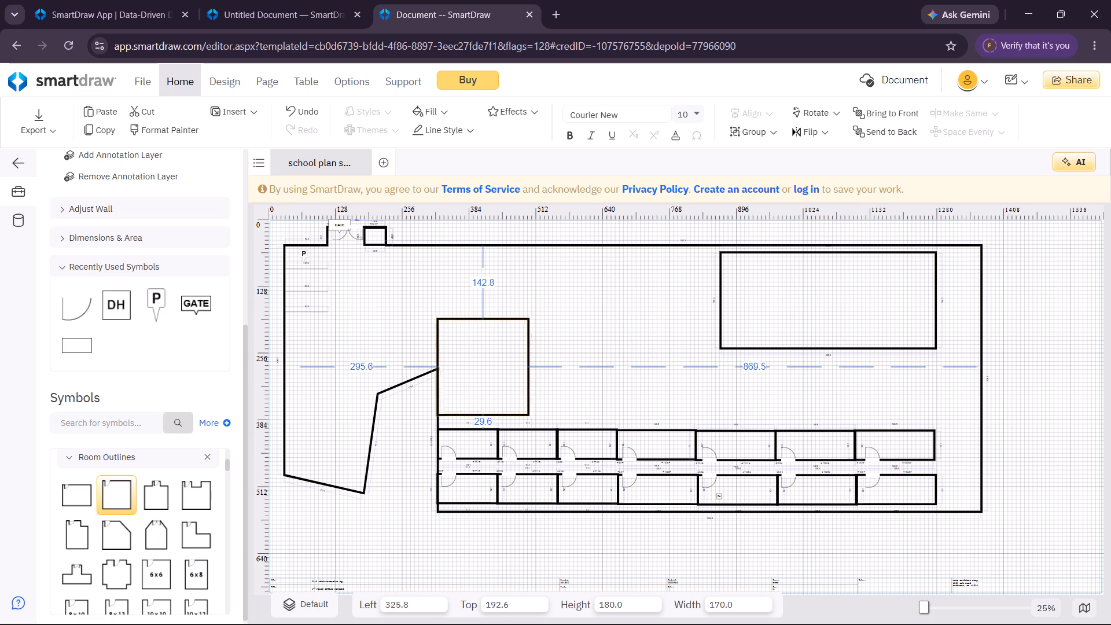
drag(472, 318, 473, 318)
click(748, 219)
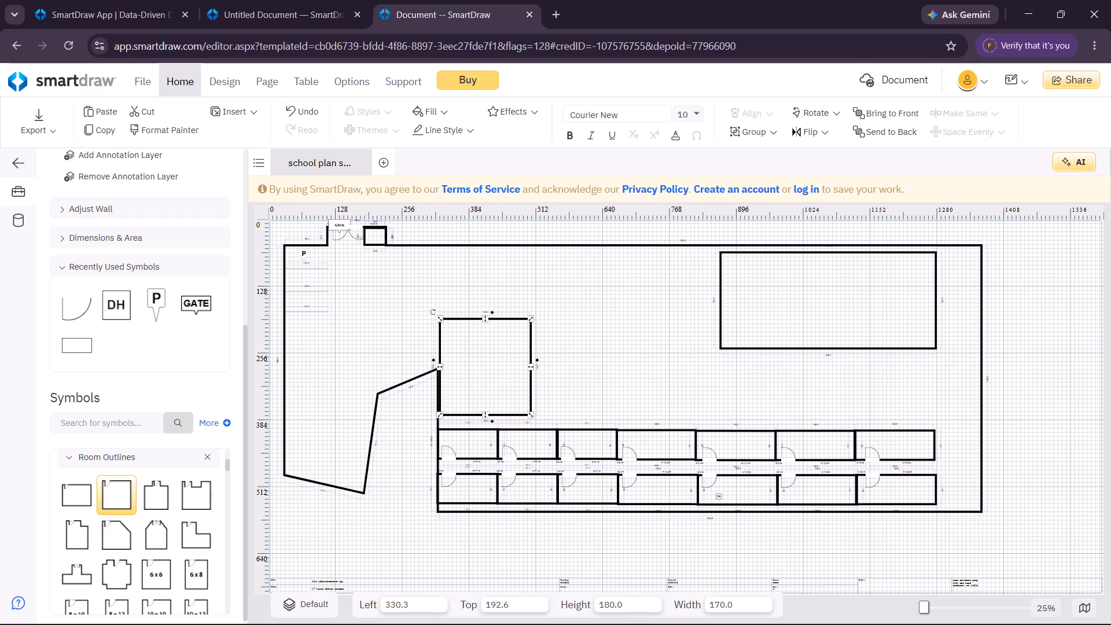
click(480, 319)
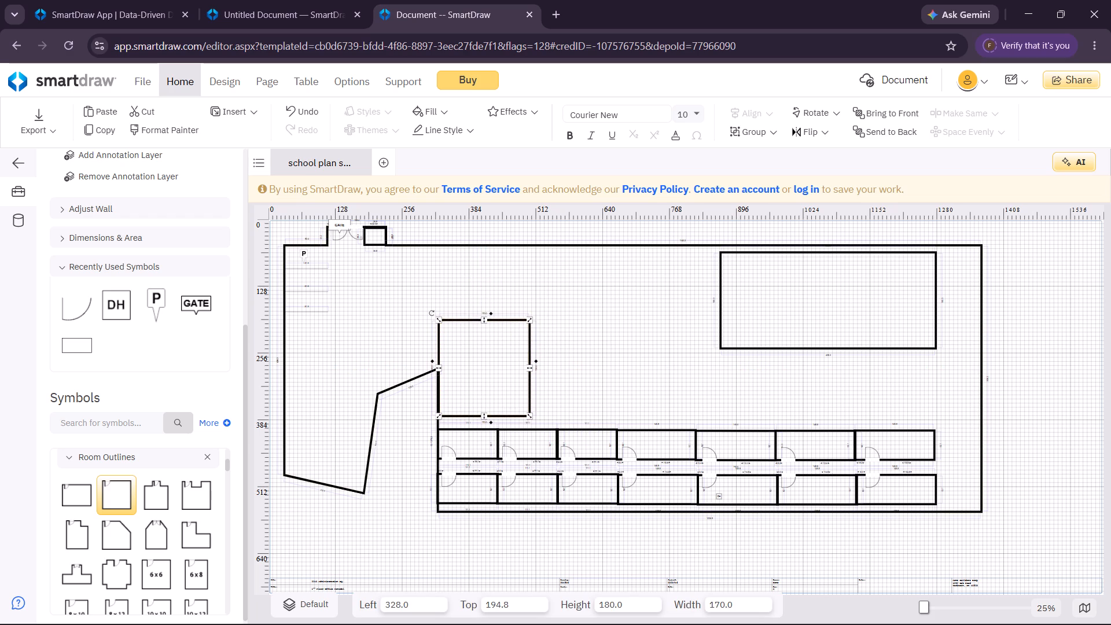
click(551, 282)
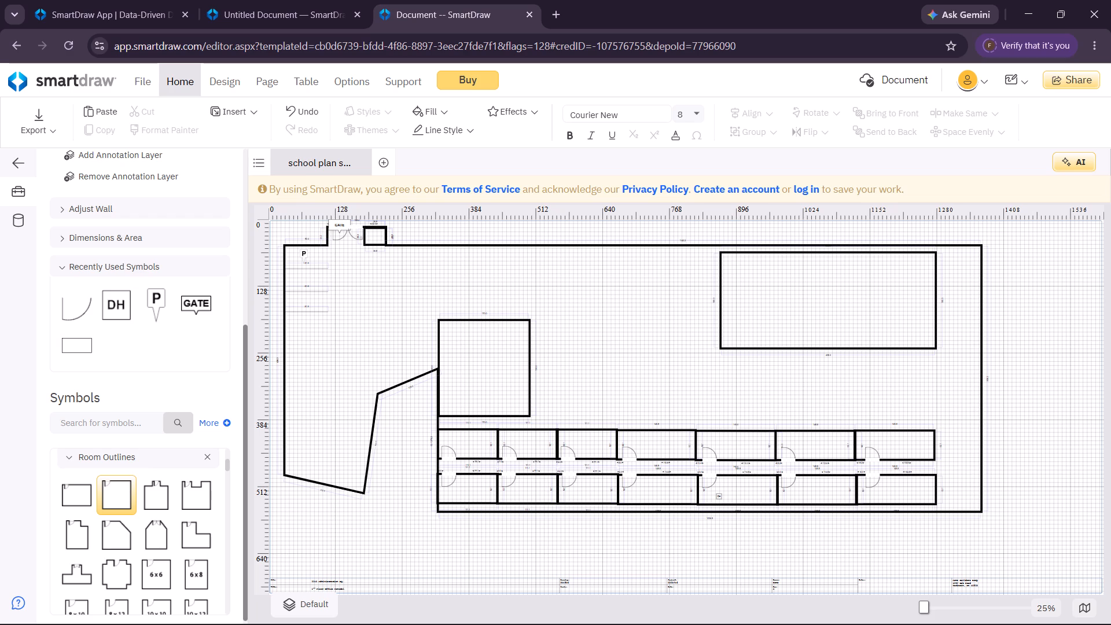
Paste another copy of the large room and shrink it to about 35 wide by 54 high.
key(ctrl+v)
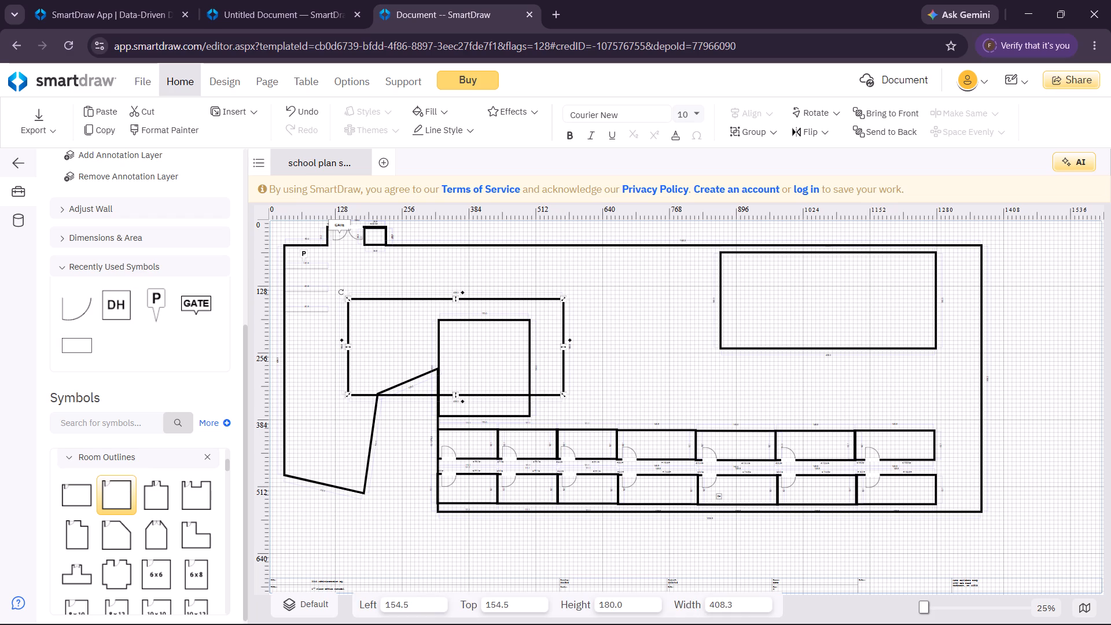
drag(346, 346, 503, 328)
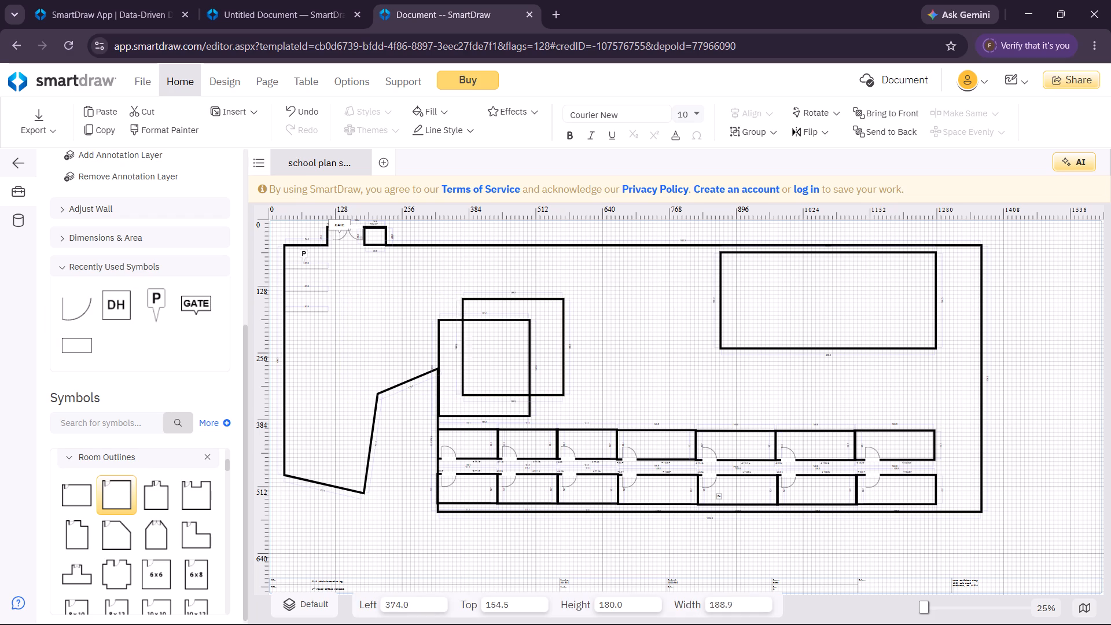
drag(503, 328, 541, 328)
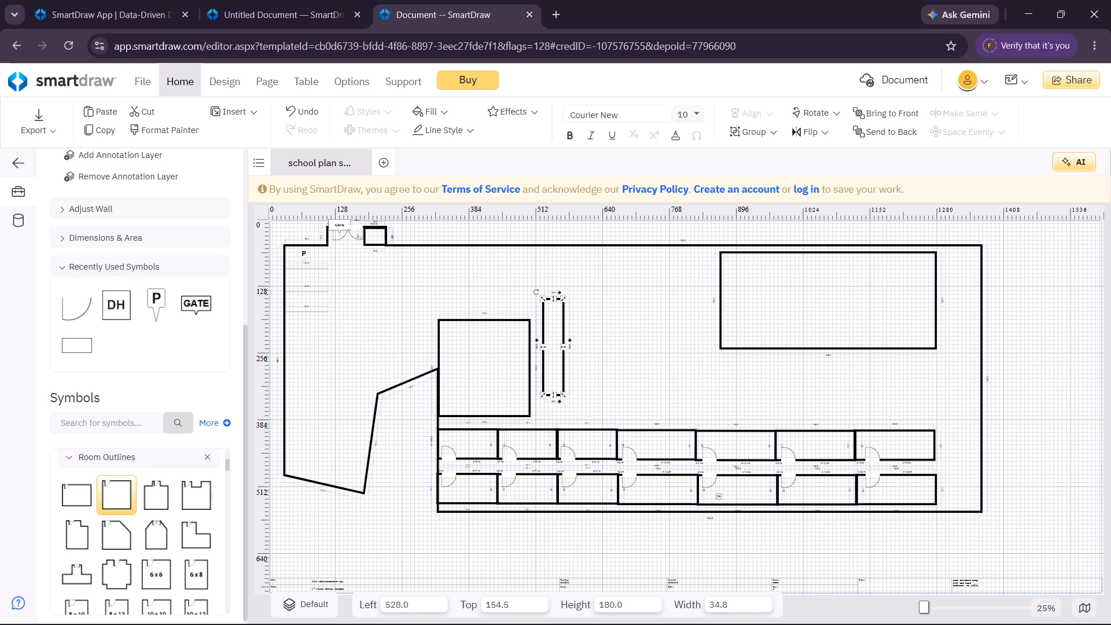
drag(552, 396, 555, 330)
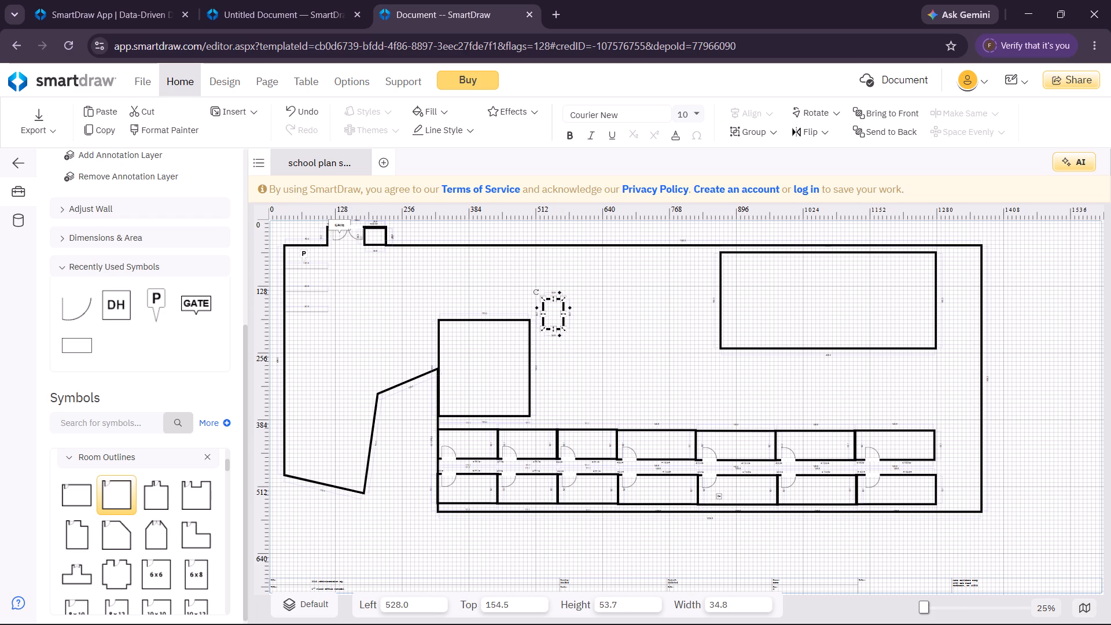
Move the small box inside the large room against its left wall, at about Left 868, Top 132.
drag(562, 321, 727, 308)
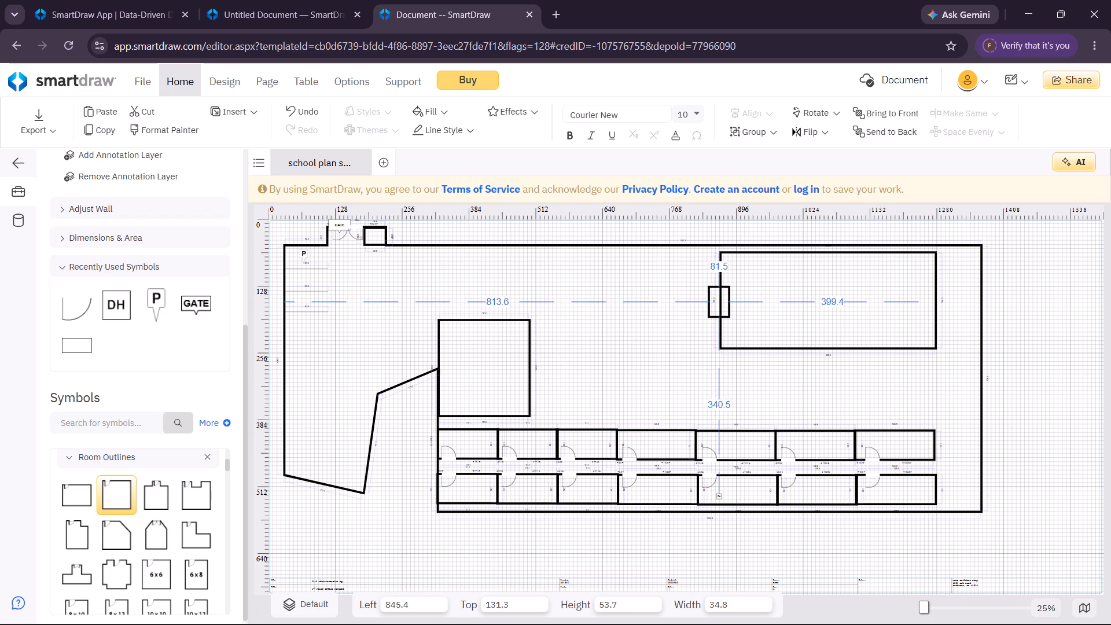
drag(727, 308, 735, 310)
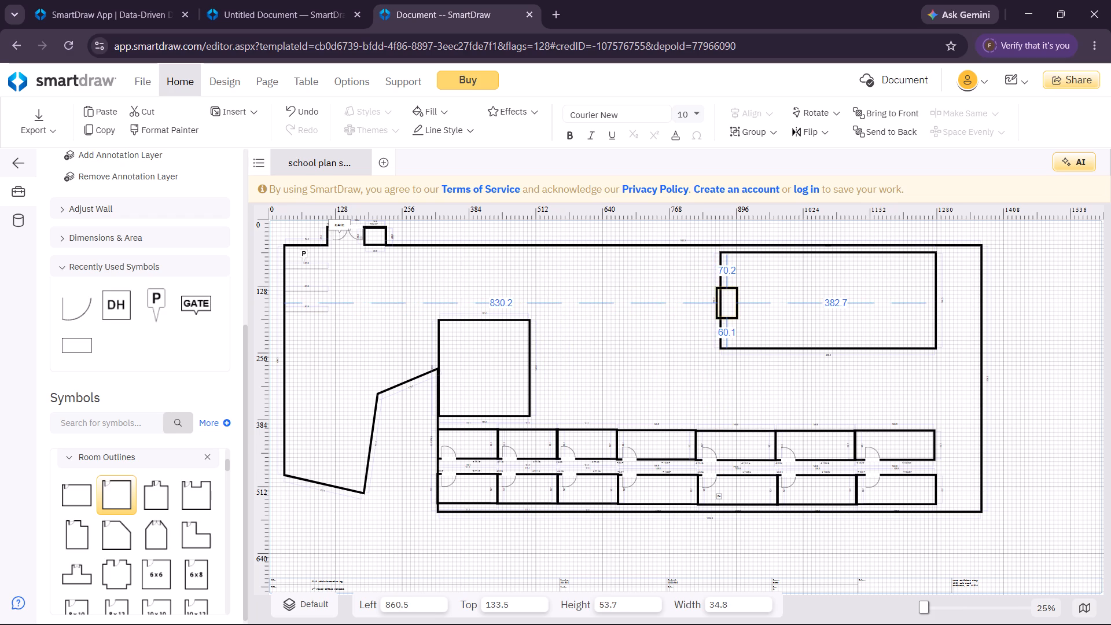
drag(735, 310, 739, 309)
click(739, 309)
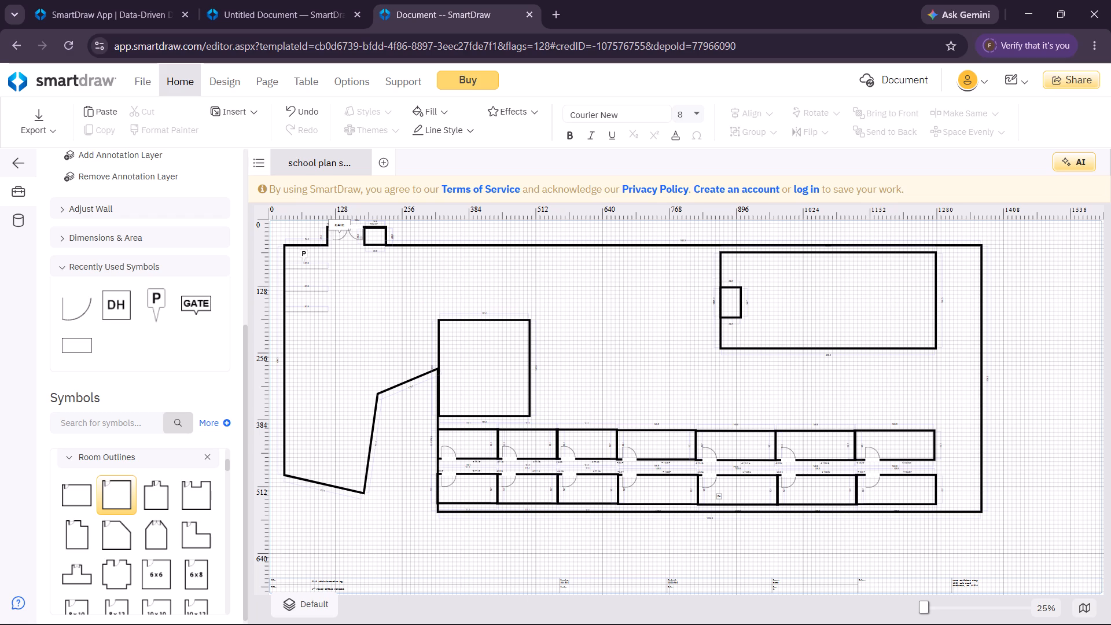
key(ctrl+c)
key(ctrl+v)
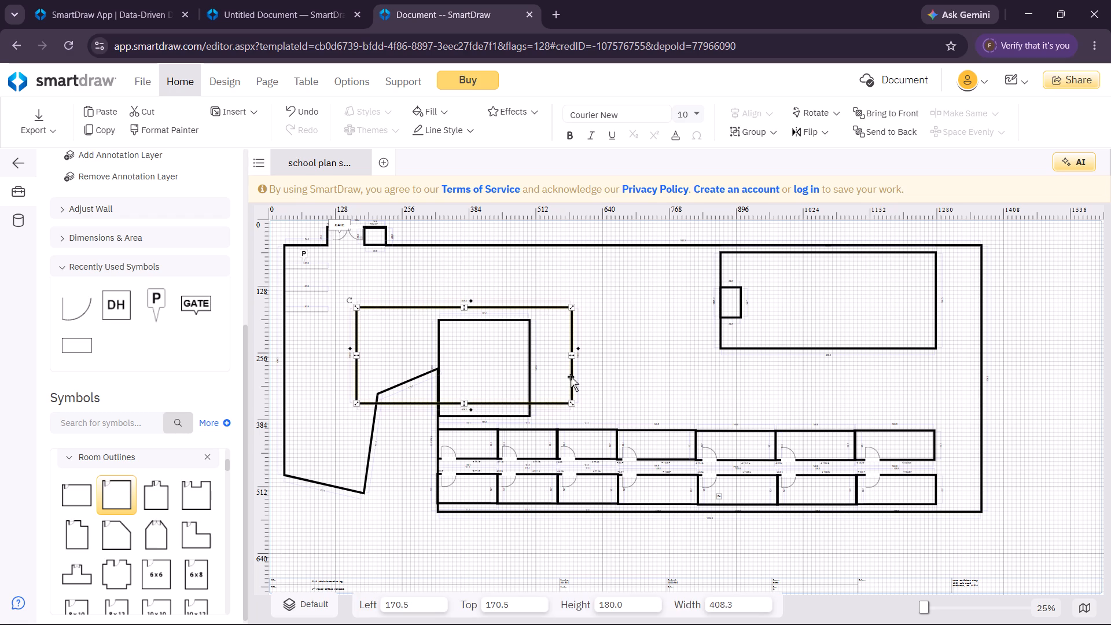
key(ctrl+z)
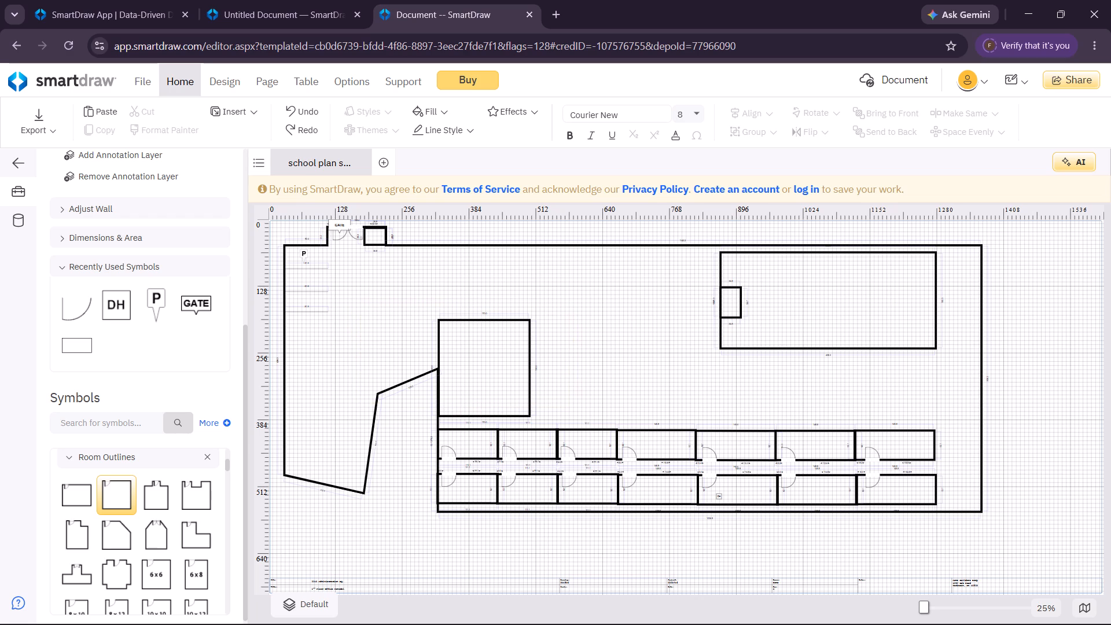
Duplicate the small box and place the copy against the large room's opposite end wall, at about Left 1242, Top 131.
click(731, 318)
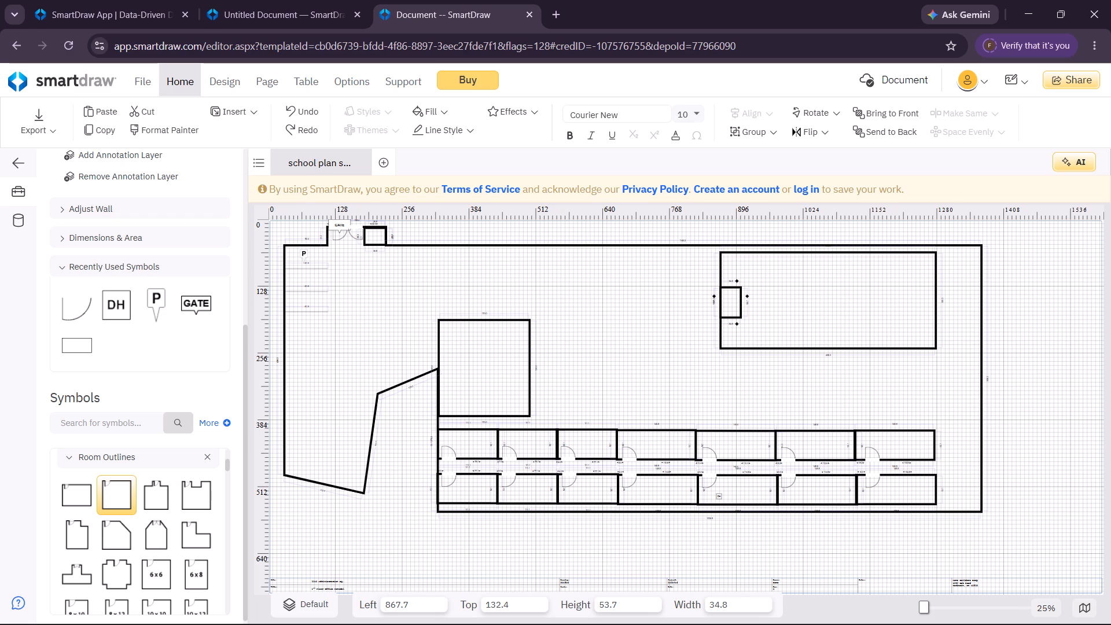
key(ctrl+c)
key(ctrl+c)
key(ctrl+v)
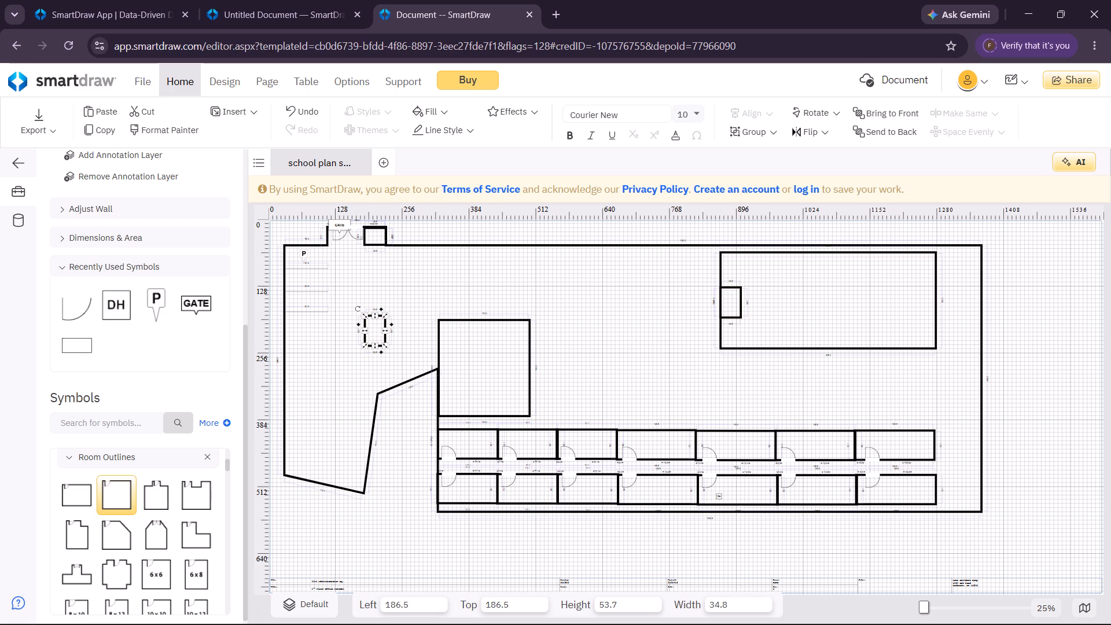
drag(385, 339, 859, 300)
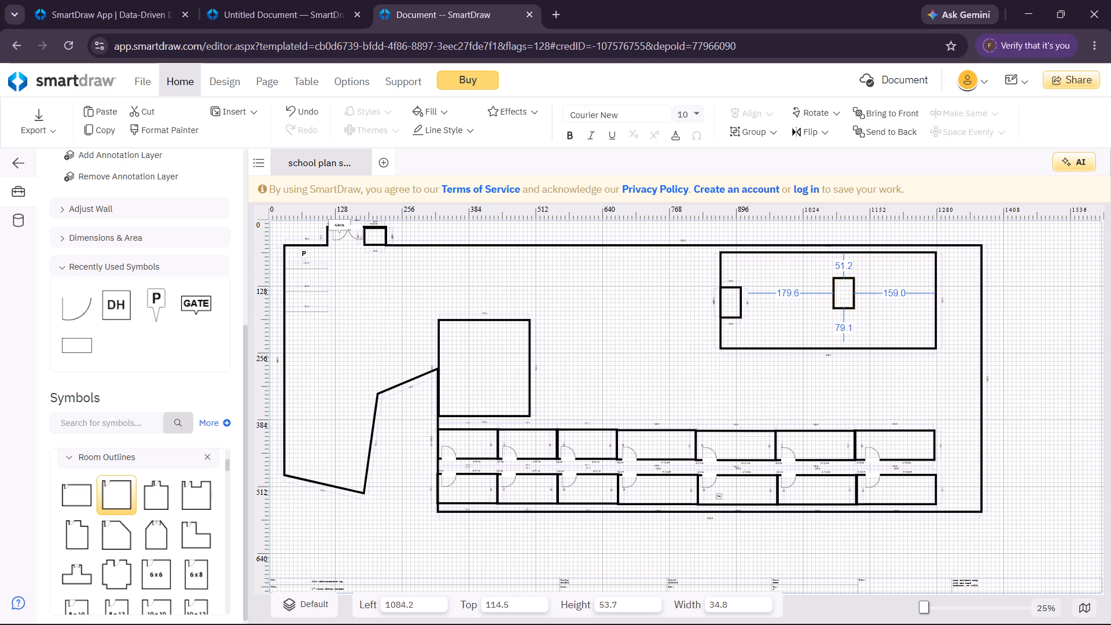
drag(859, 300, 935, 307)
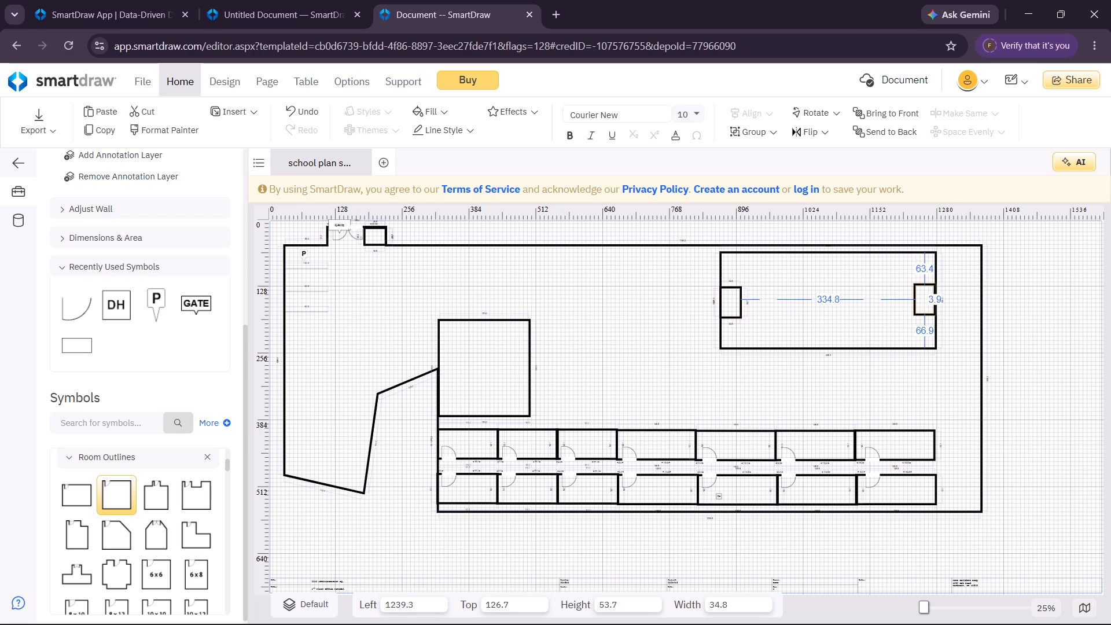
drag(935, 307, 933, 310)
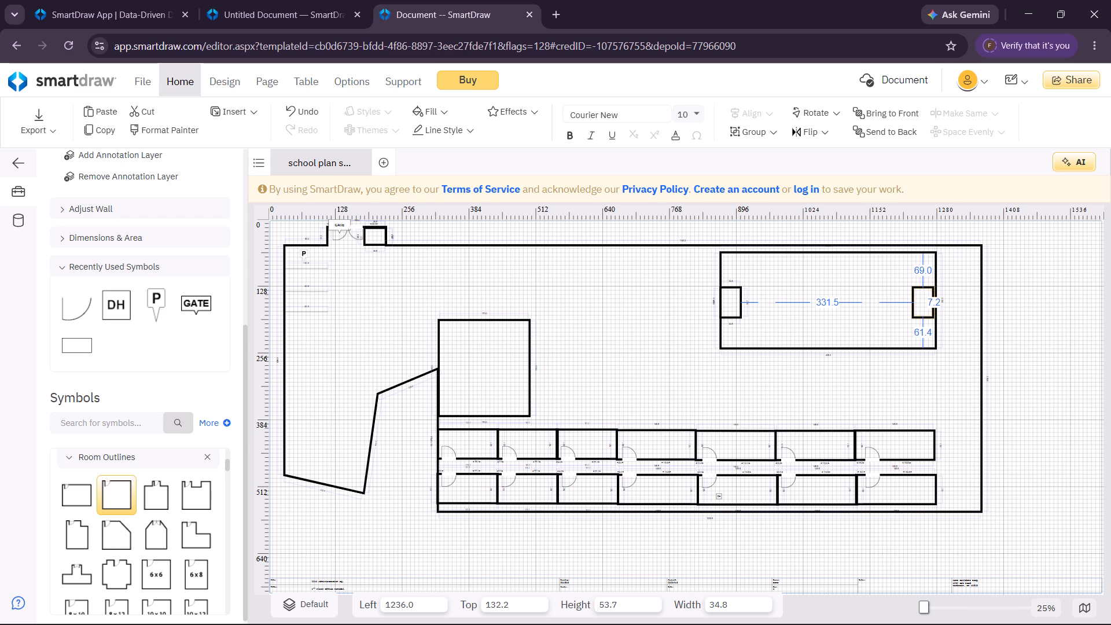
drag(933, 310, 935, 310)
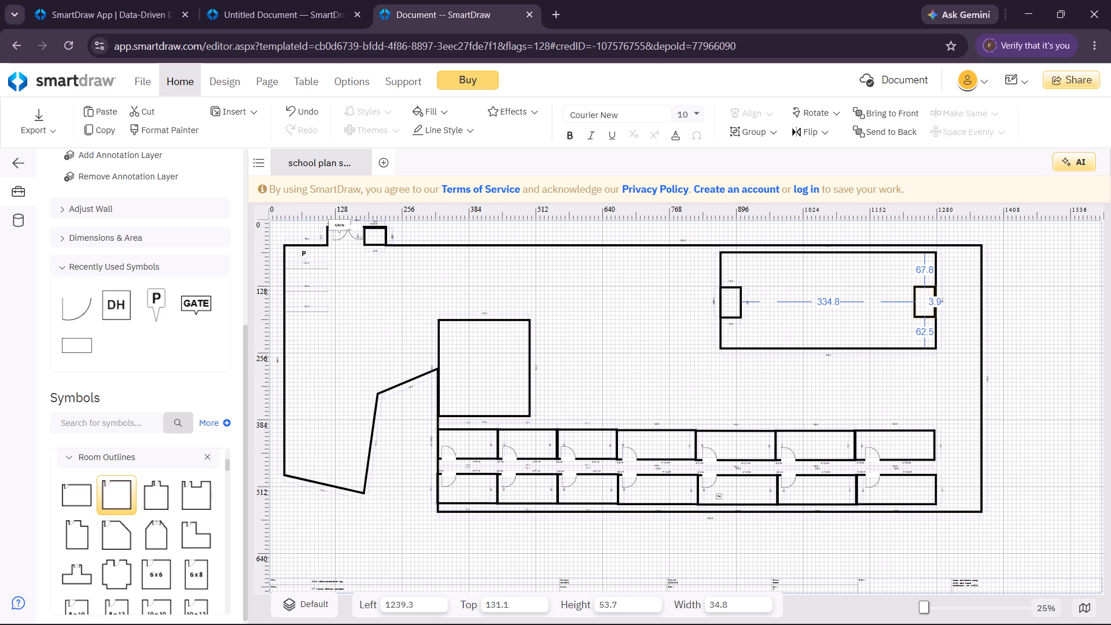
drag(935, 310, 936, 310)
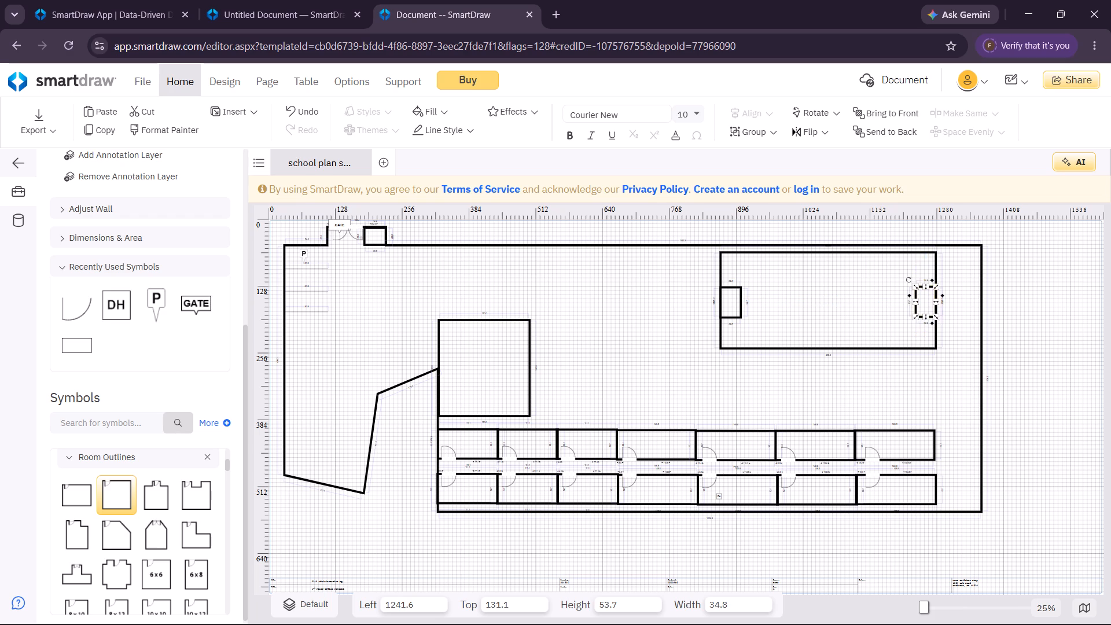
click(958, 328)
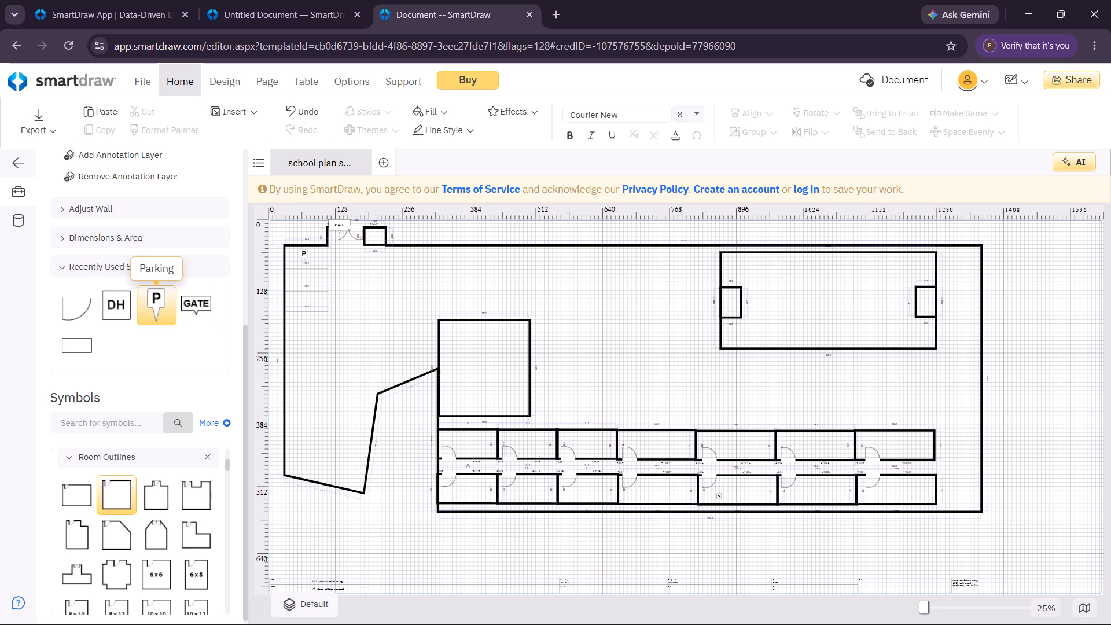
Draw a vertical line about 180 long across the middle of the large room, from its upper wall to its lower wall.
drag(244, 433, 214, 152)
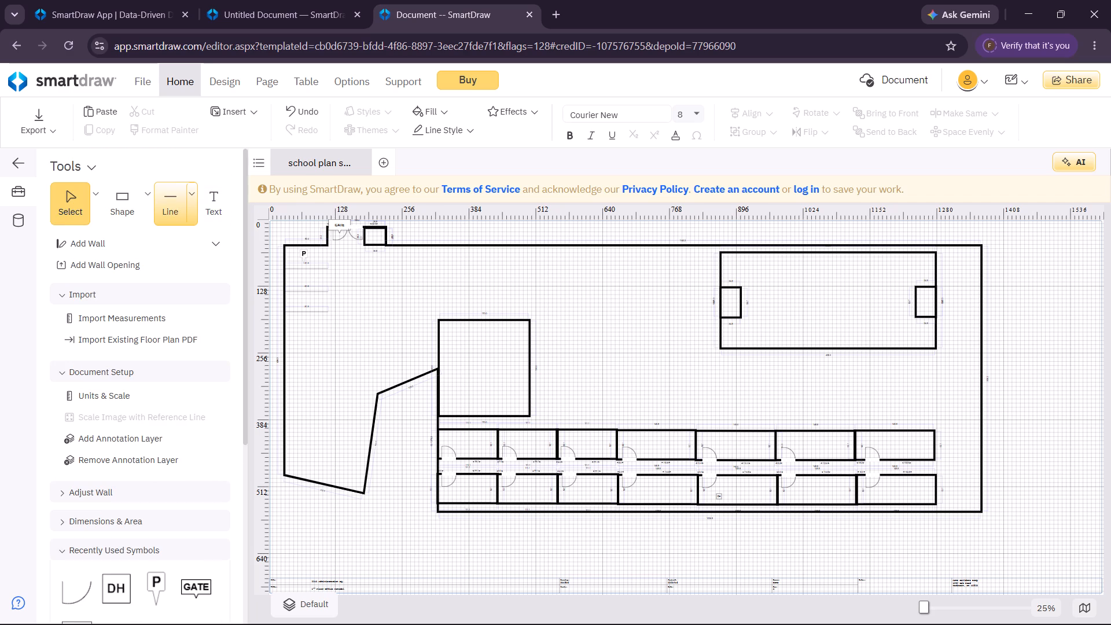
click(167, 202)
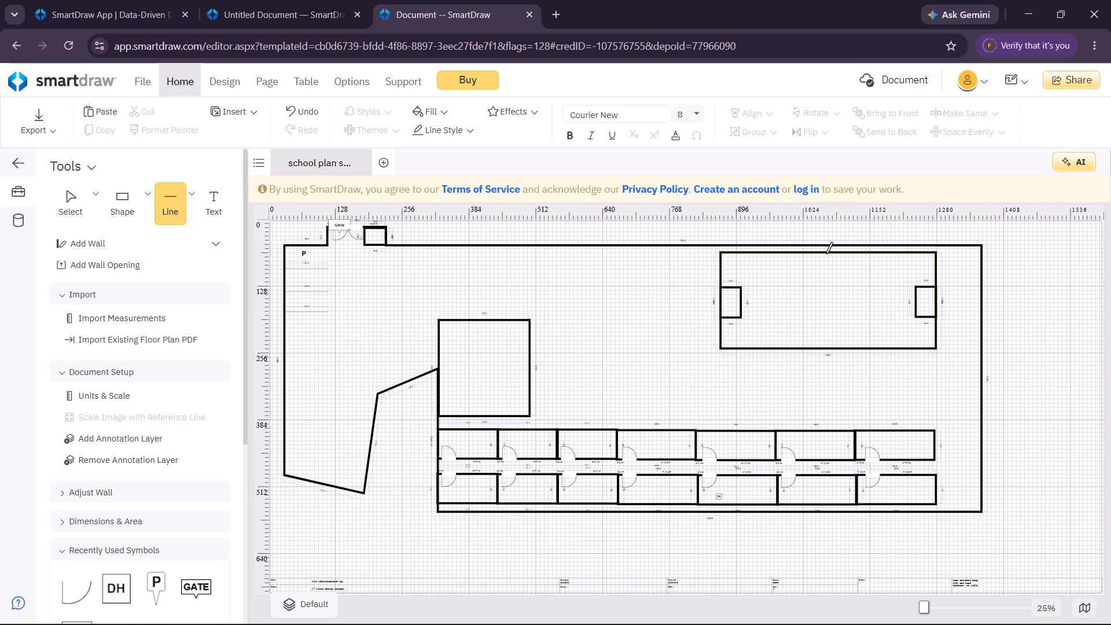
drag(826, 253, 826, 347)
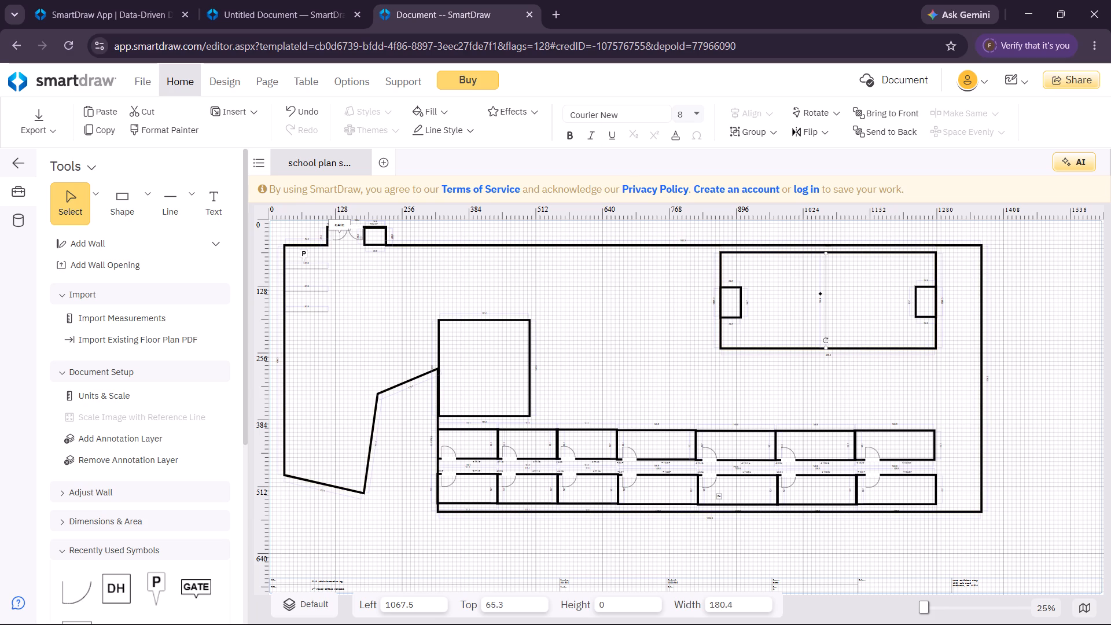
Thicken the large room's dividing line to the fourth, second-heaviest line thickness preset.
click(469, 134)
click(478, 115)
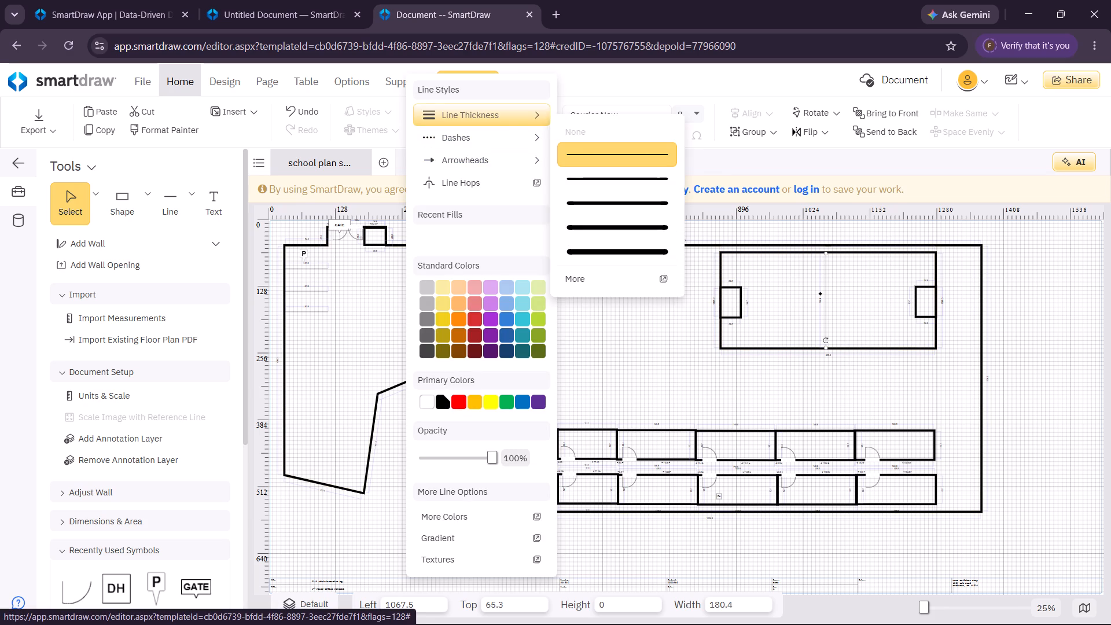
click(592, 178)
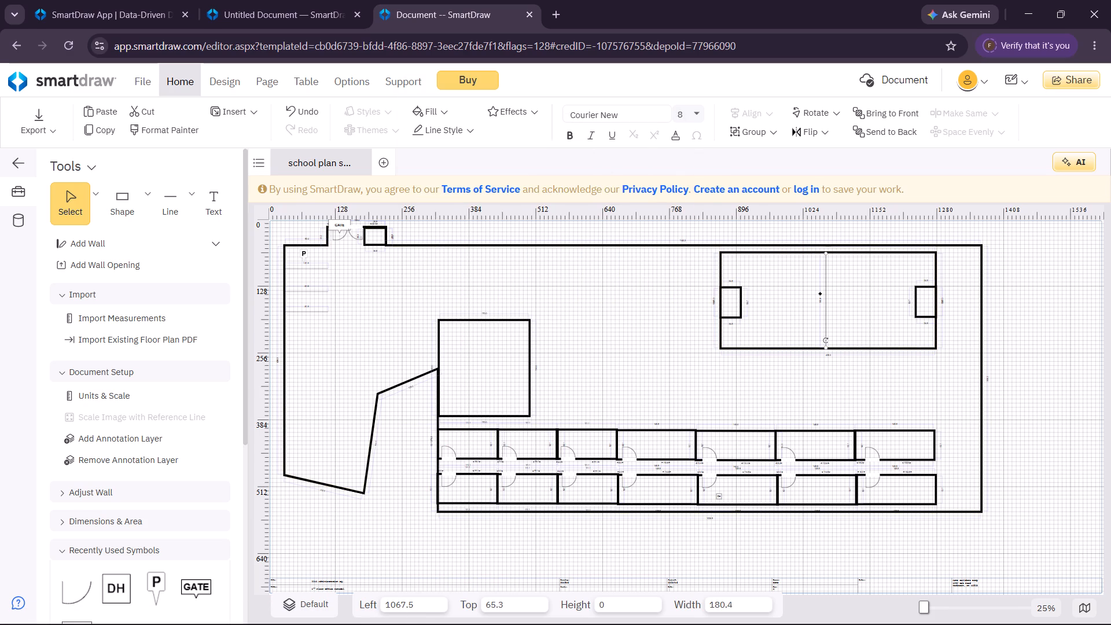
click(459, 131)
click(470, 121)
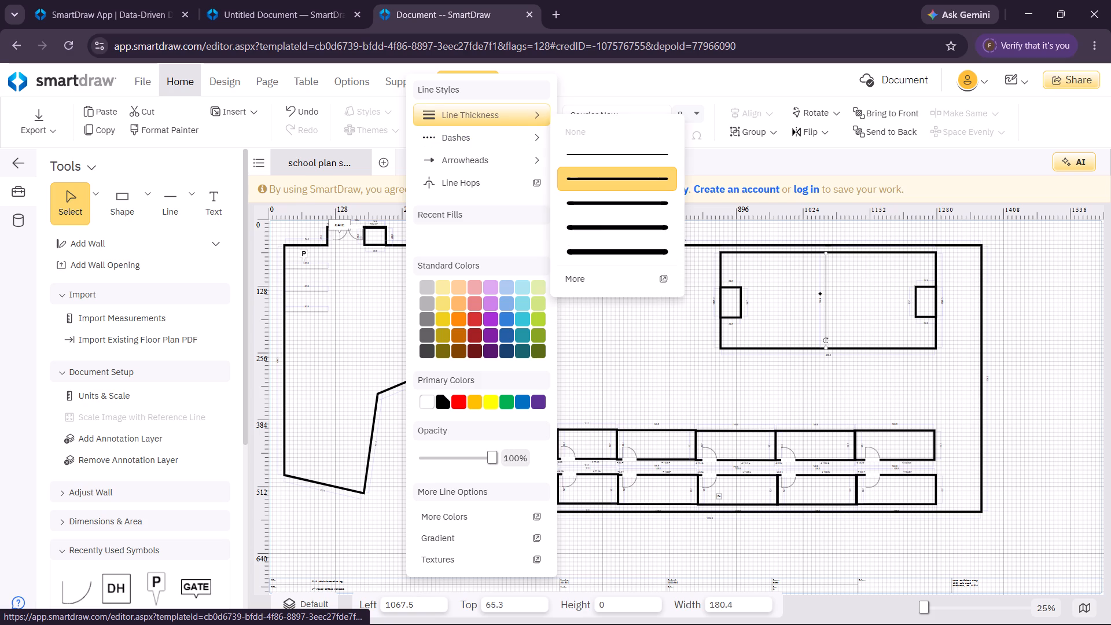
click(621, 236)
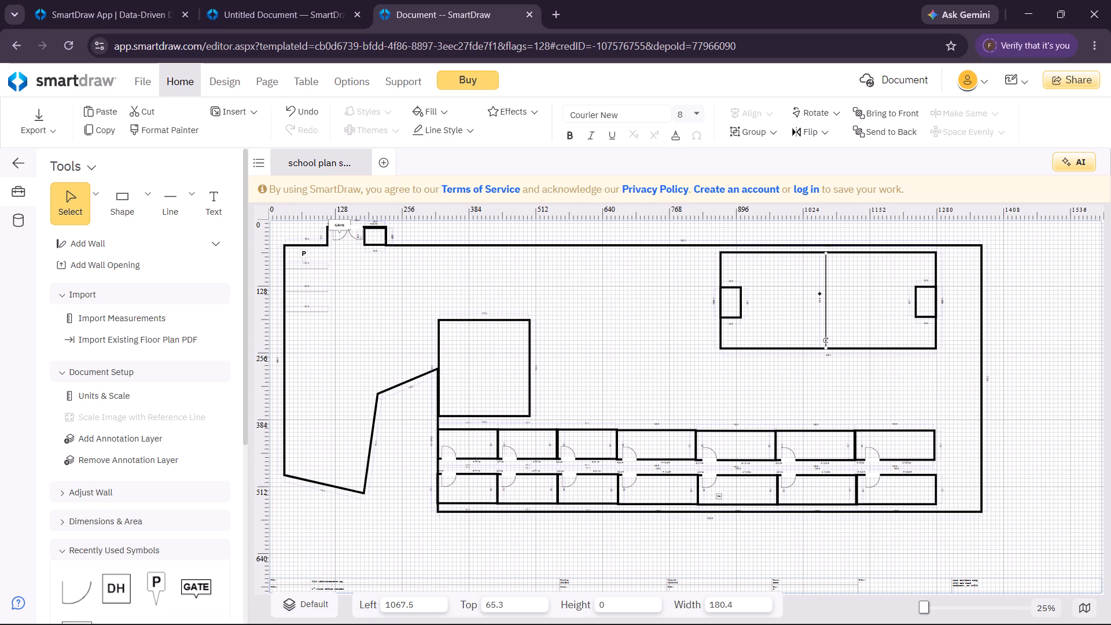
click(587, 264)
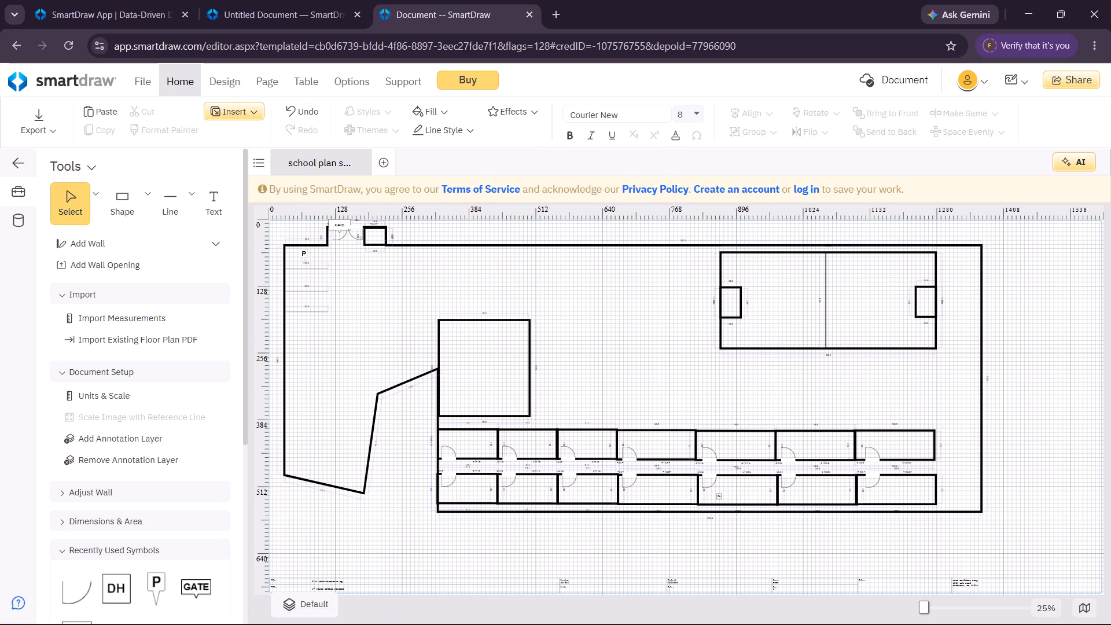
Add a 32 by 32 circle and centre it on the dividing line midway between the two small boxes.
click(127, 212)
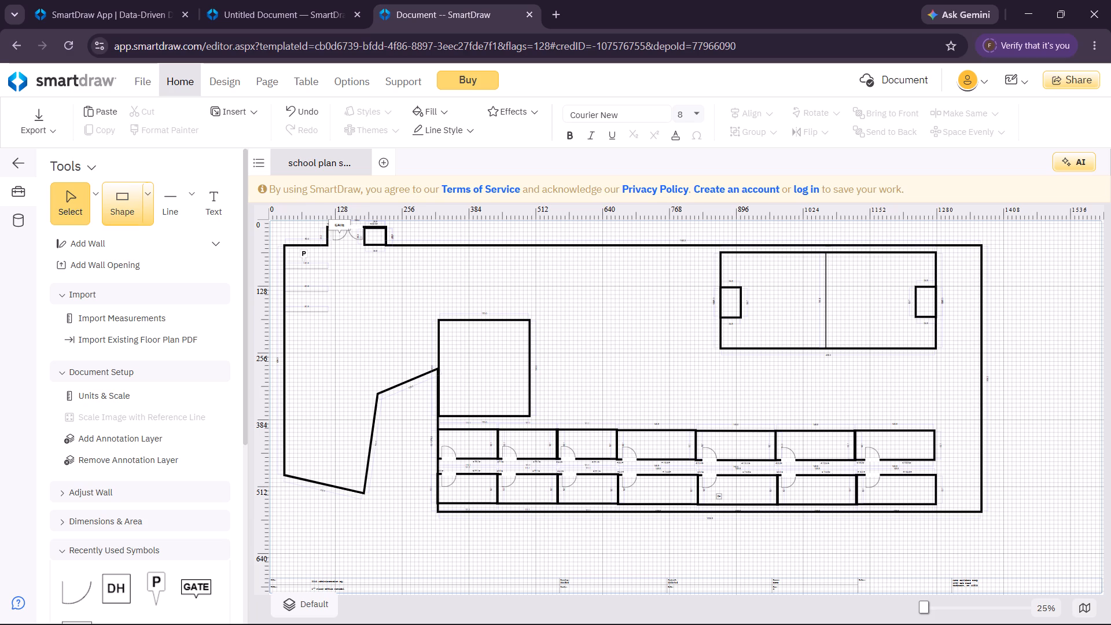
click(148, 212)
click(196, 294)
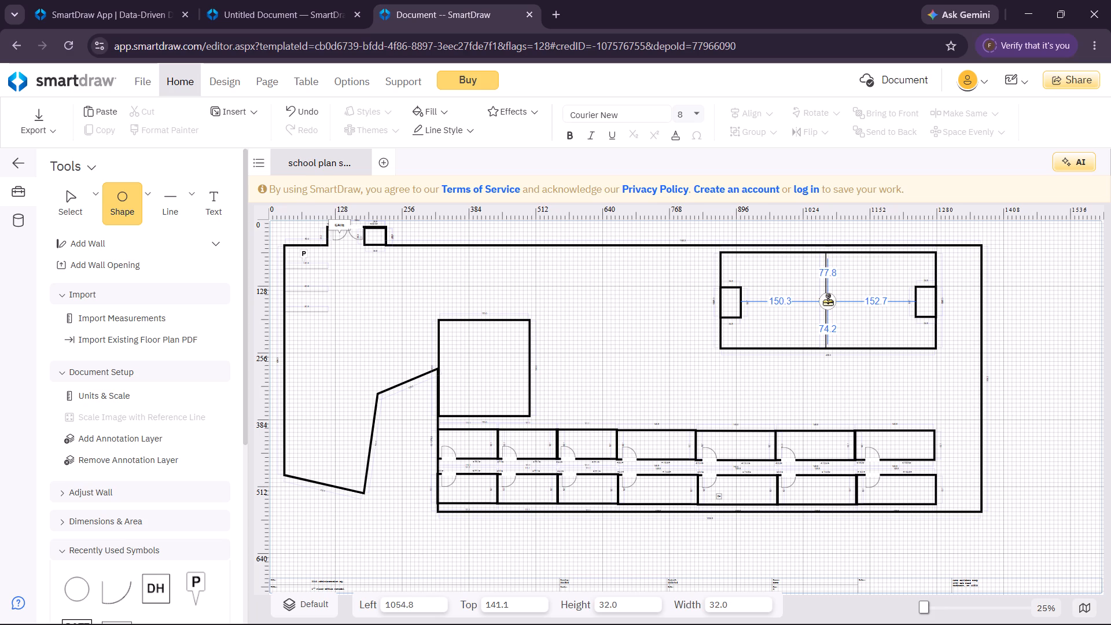
key(Right)
key(Right)
key(Right)
key(Right)
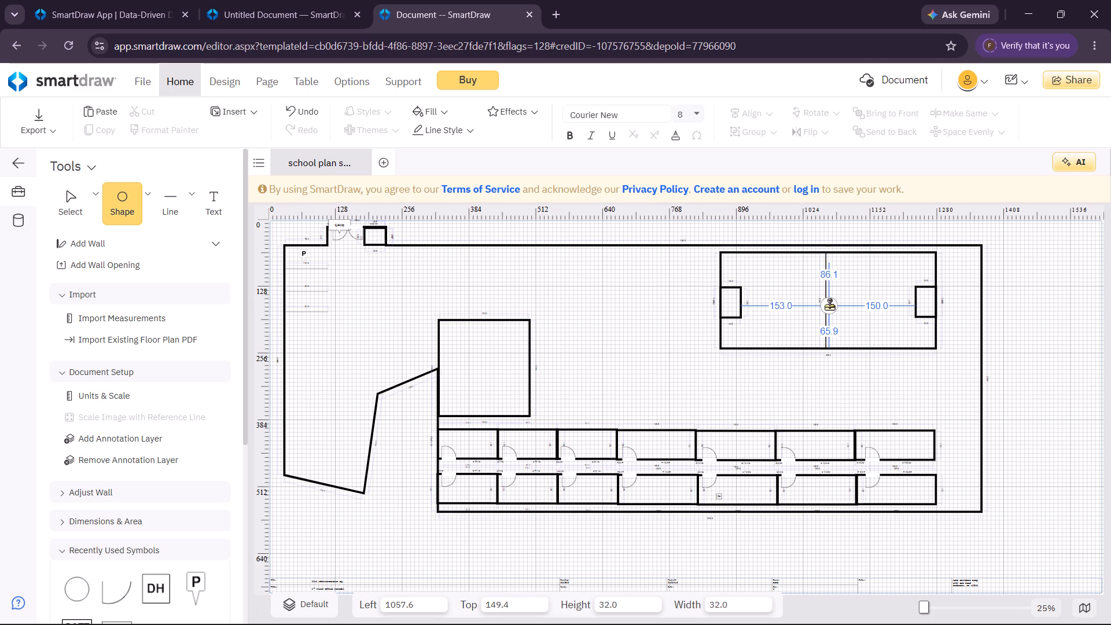
click(829, 306)
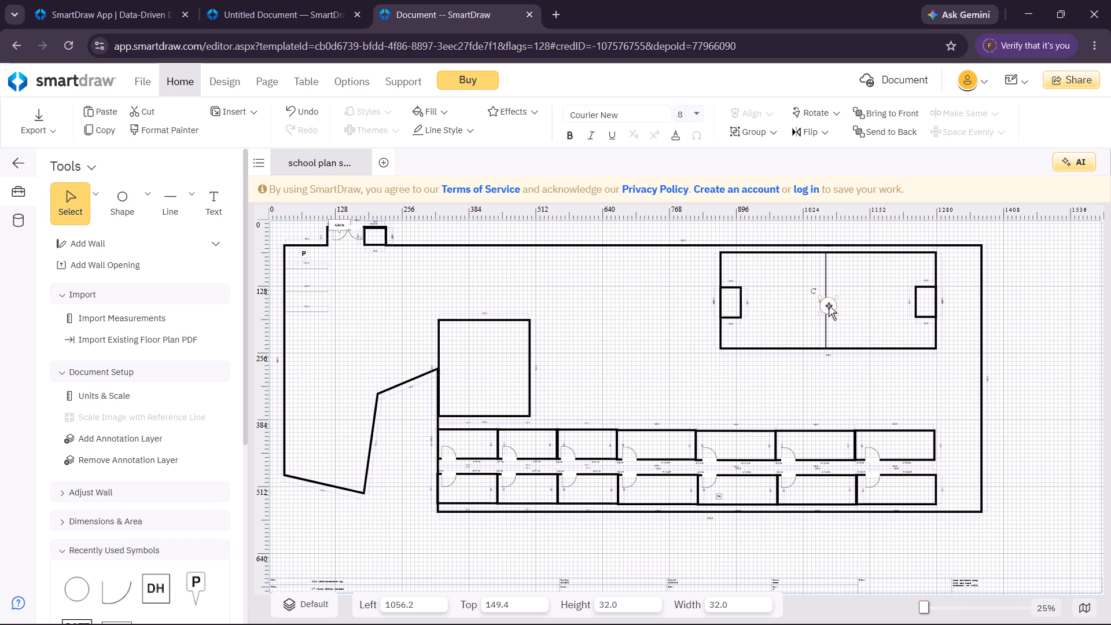
click(831, 303)
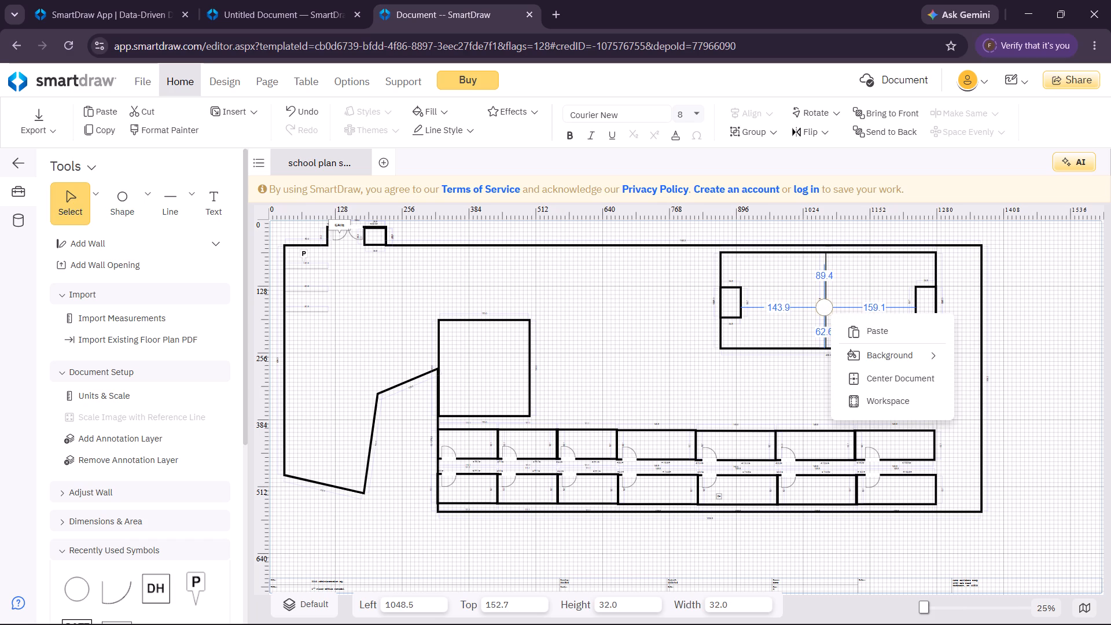
click(871, 296)
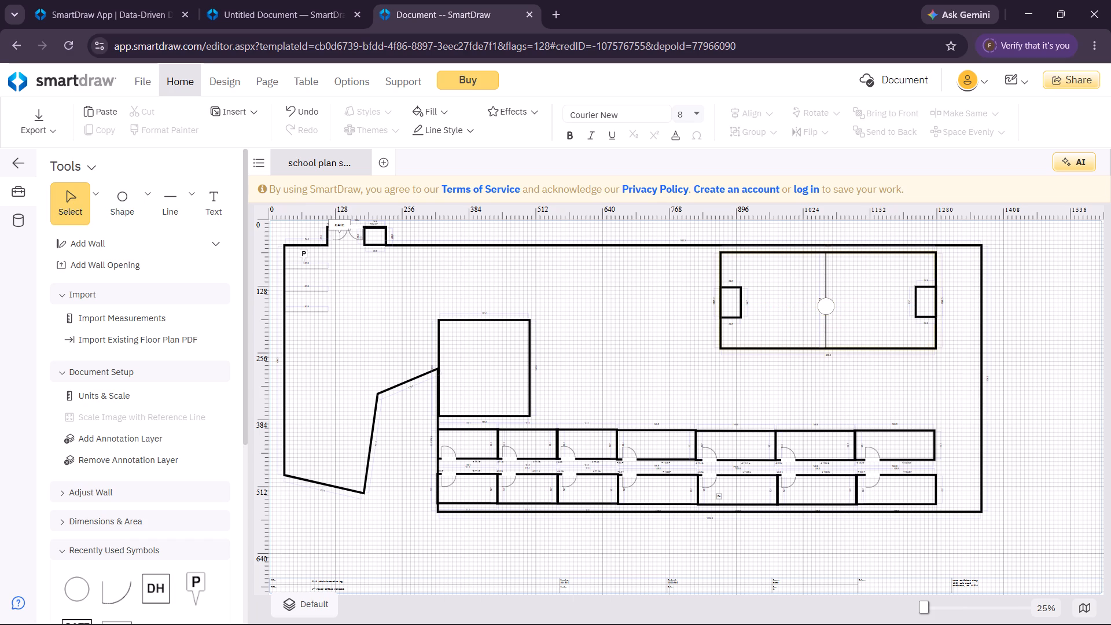
Nudge the sports field's centre circle up along the dividing line to Left 1050.7, Top 140.5.
click(825, 307)
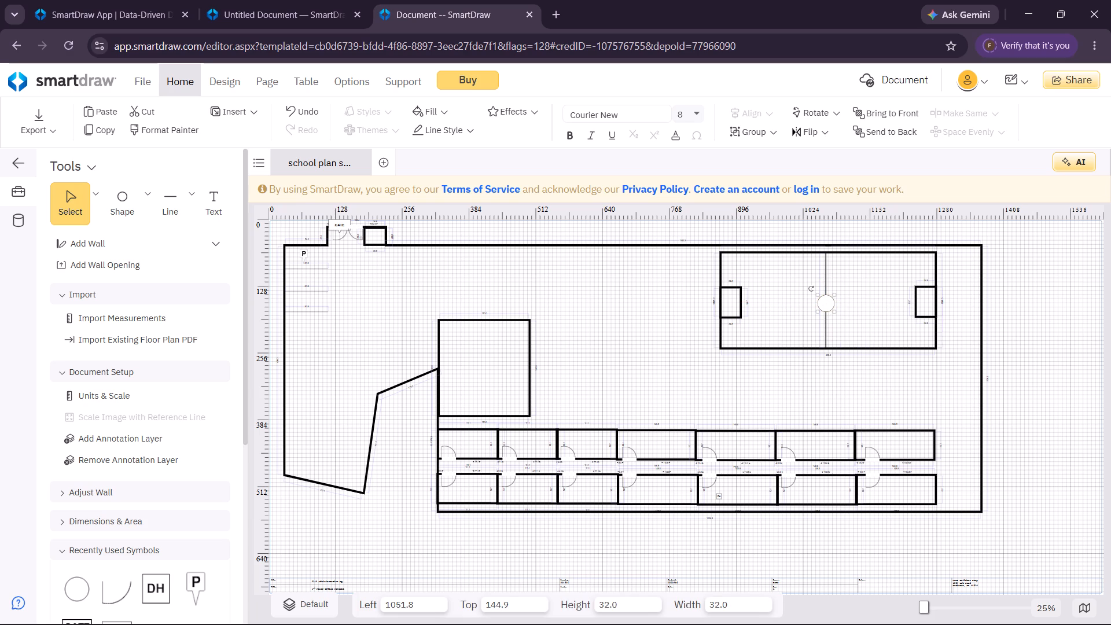
click(878, 404)
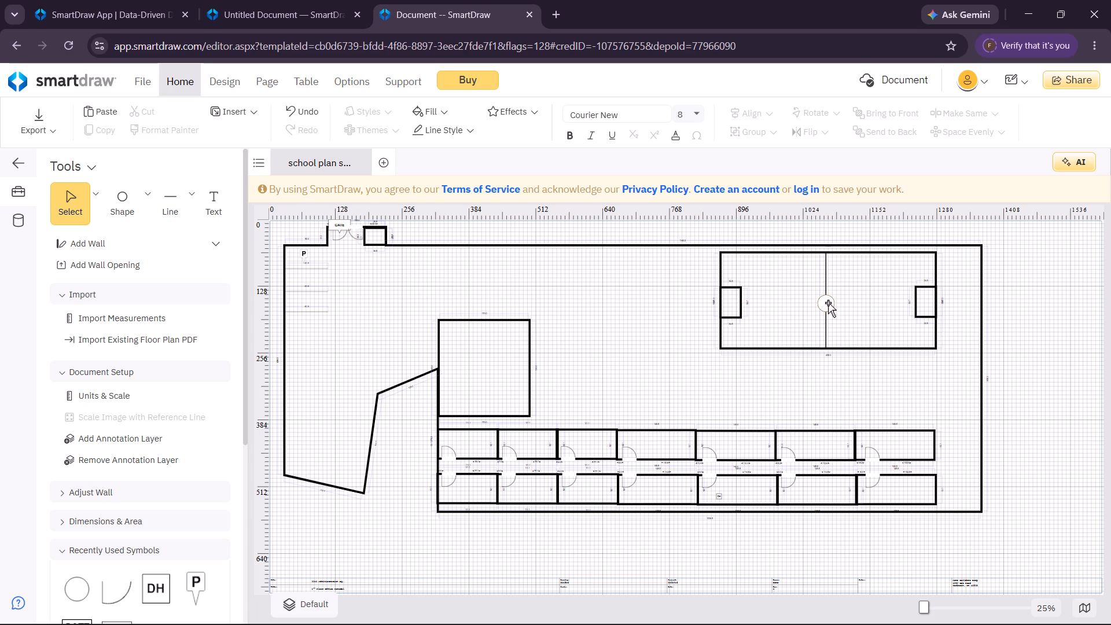
click(828, 303)
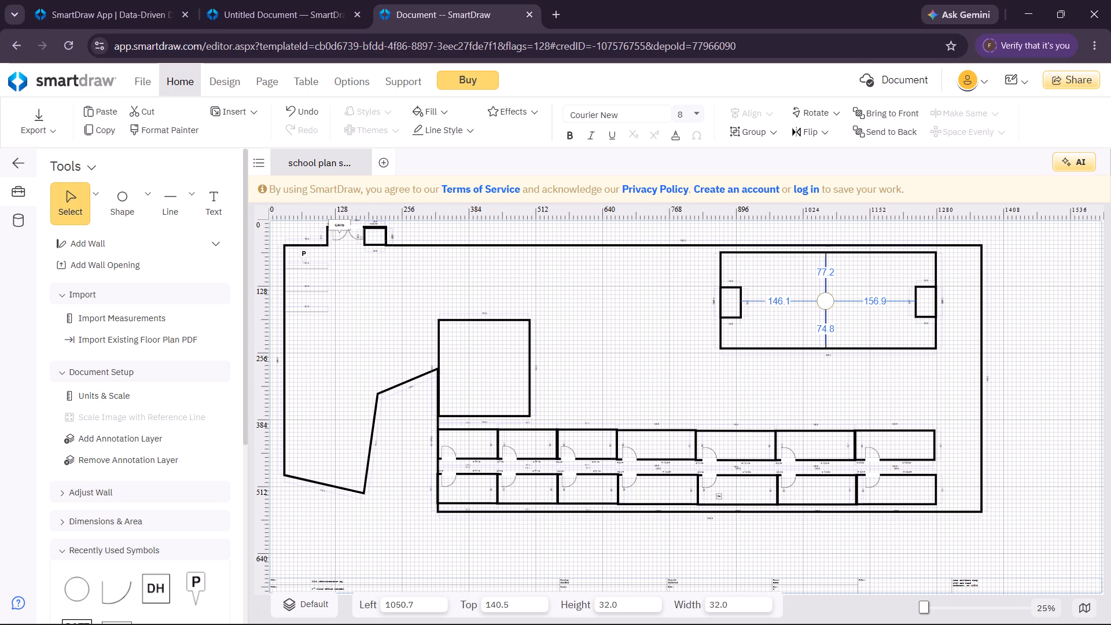
click(864, 337)
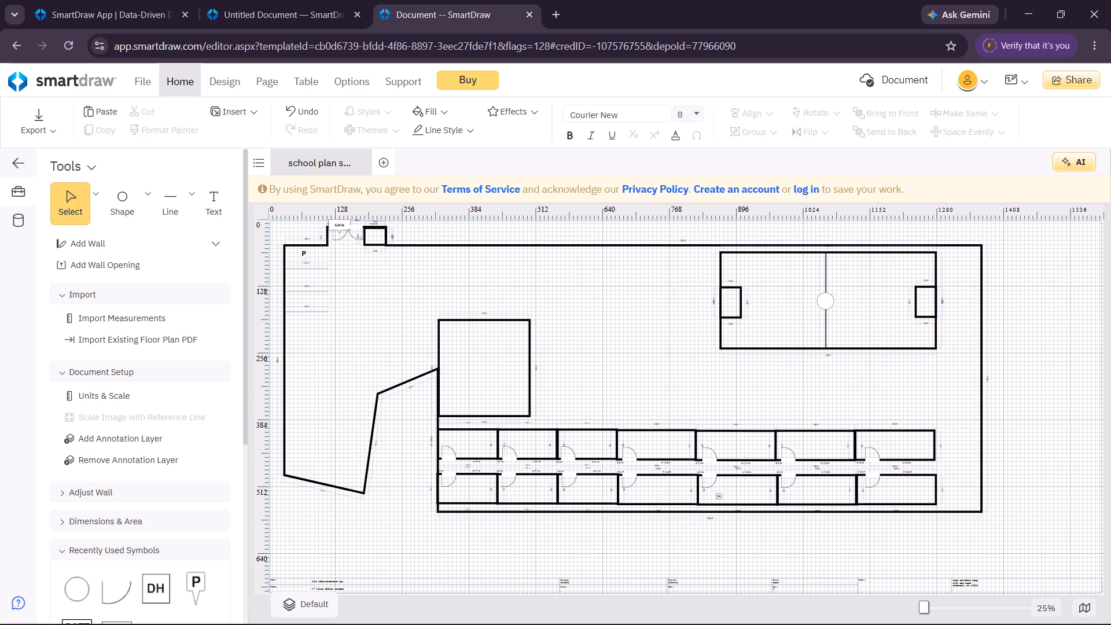
Duplicate the second room of the upper classroom row and place the copy beside the sports field at about Left 737, Top 62.
click(536, 435)
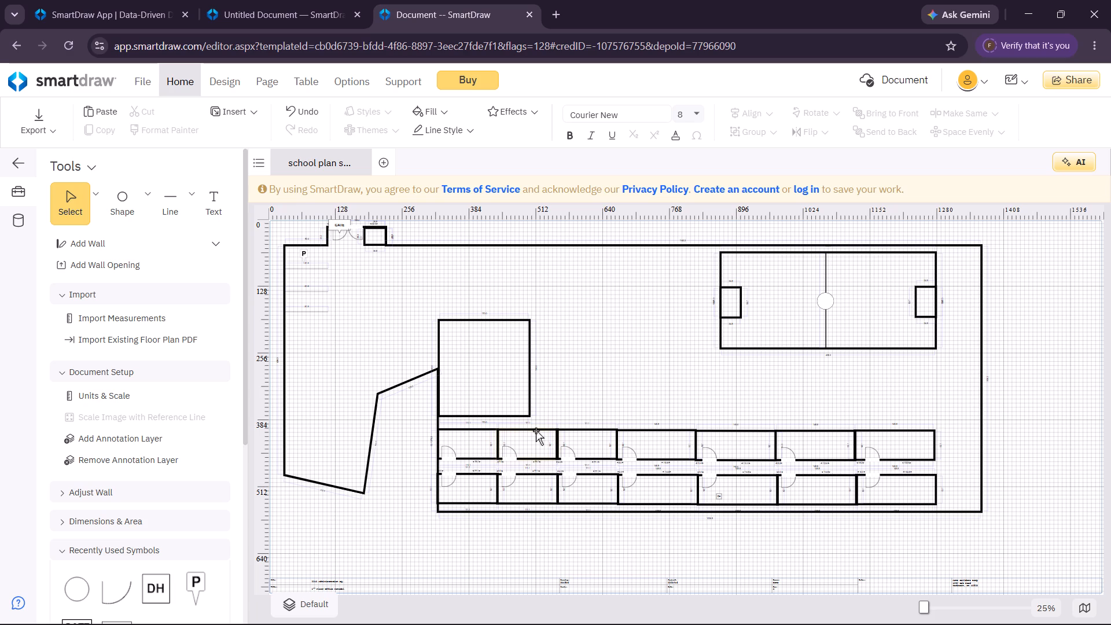
click(536, 431)
key(ctrl+c)
key(ctrl+v)
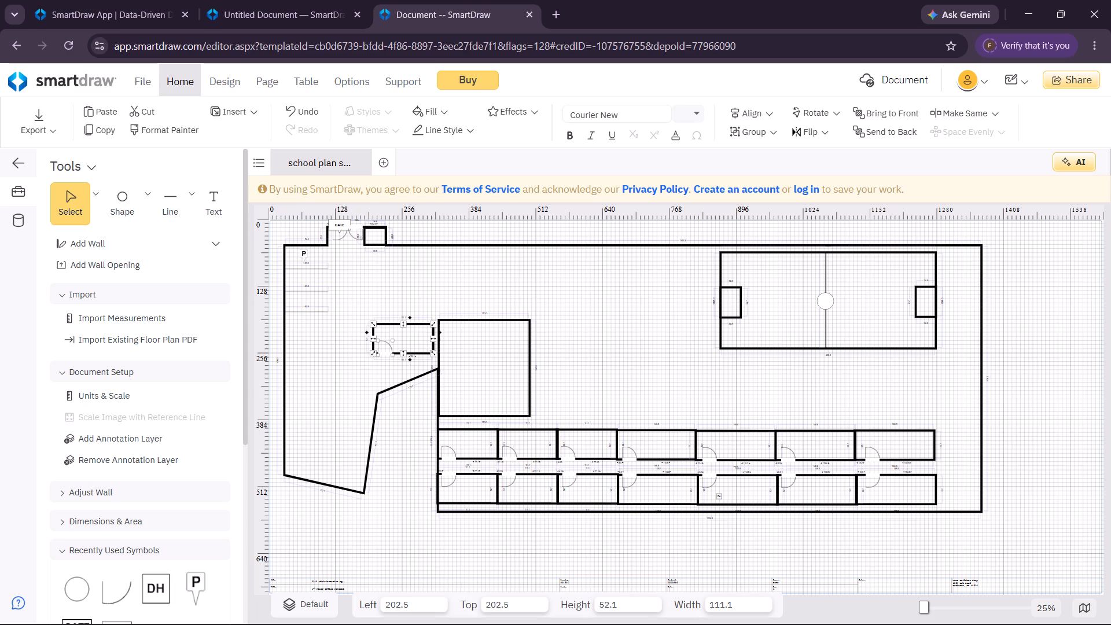
click(386, 321)
drag(385, 323, 453, 291)
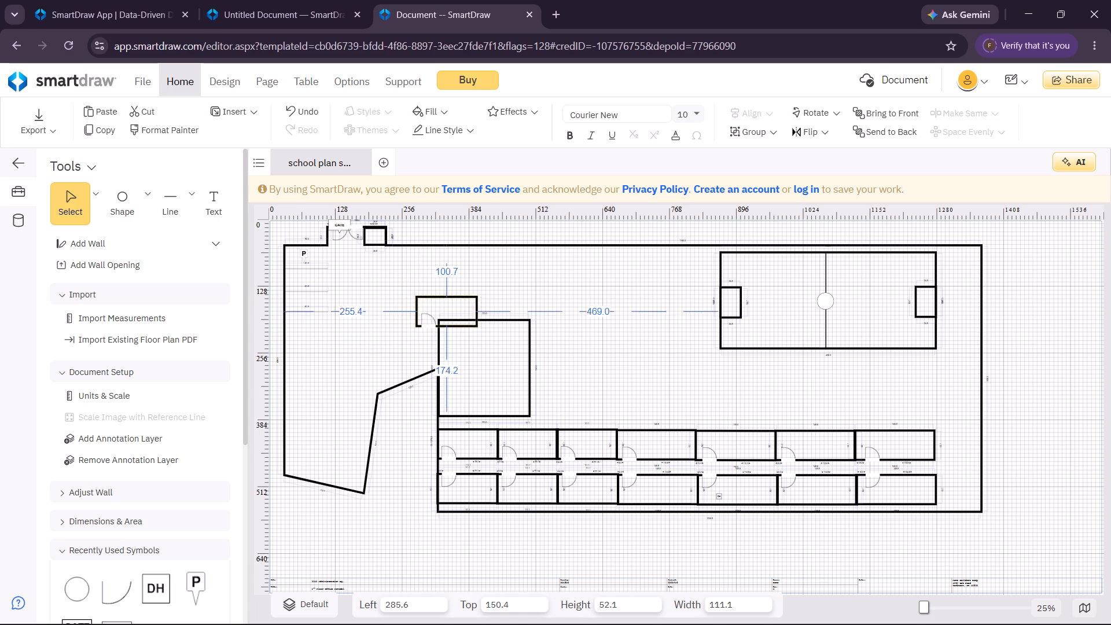
drag(453, 291, 674, 249)
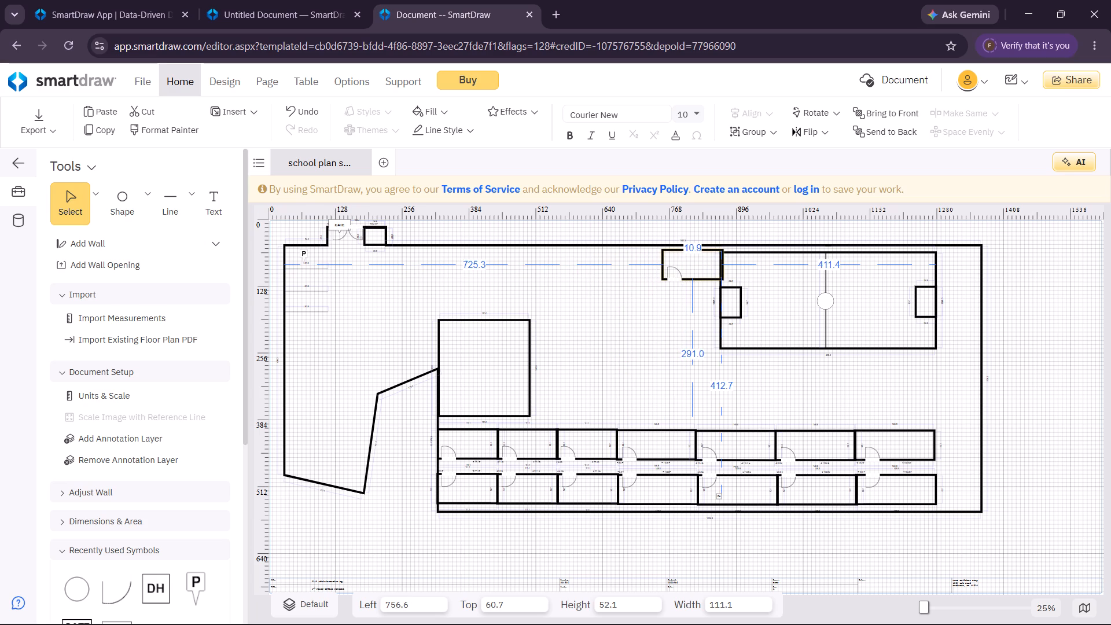
drag(674, 249, 664, 249)
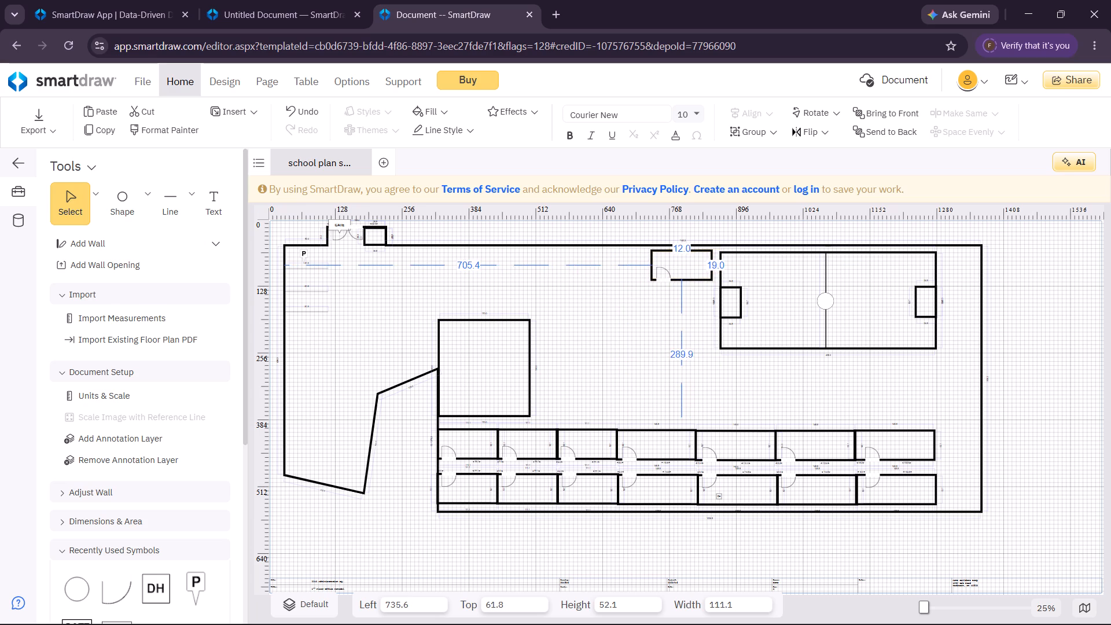
Add another copy of the room directly below the first one, aligned with its side walls and leaving a corridor gap between them.
key(ctrl+v)
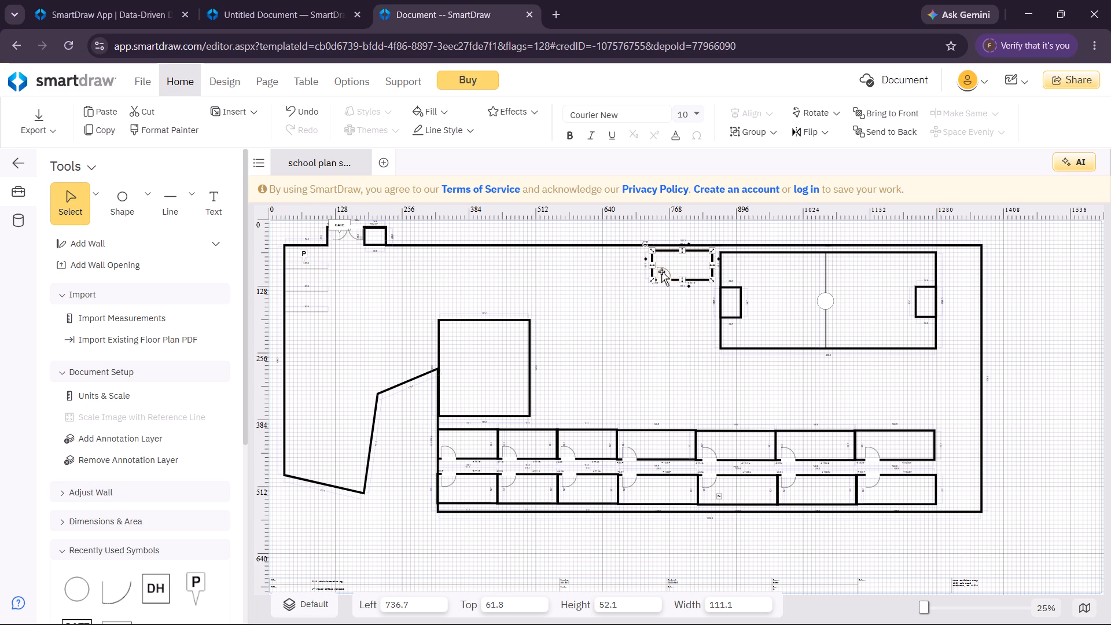
drag(396, 333, 662, 293)
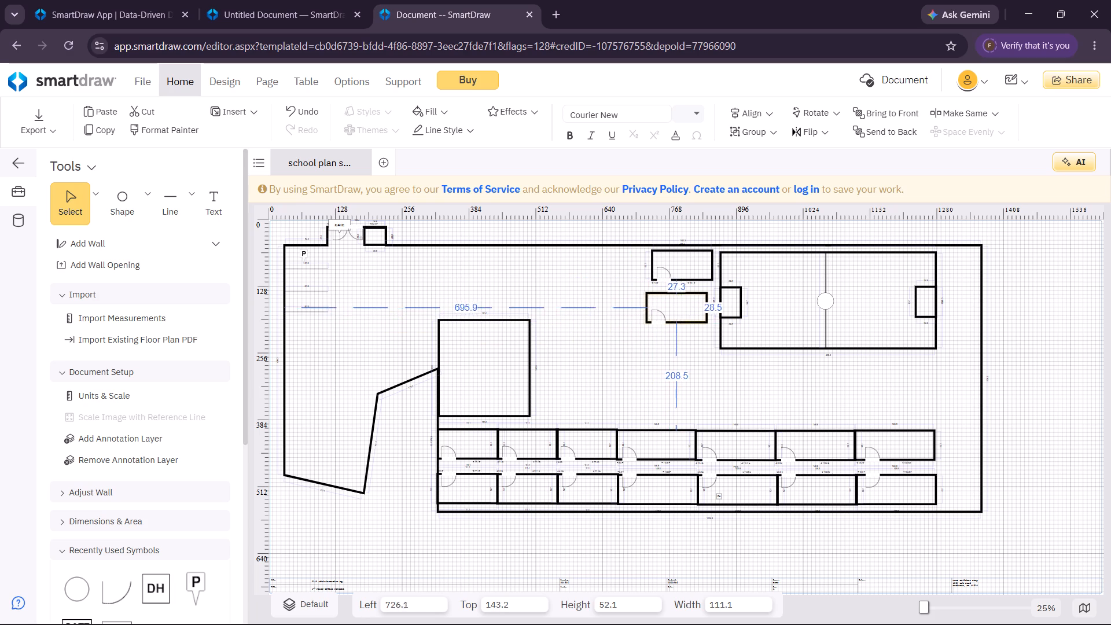
drag(662, 293, 667, 292)
click(663, 325)
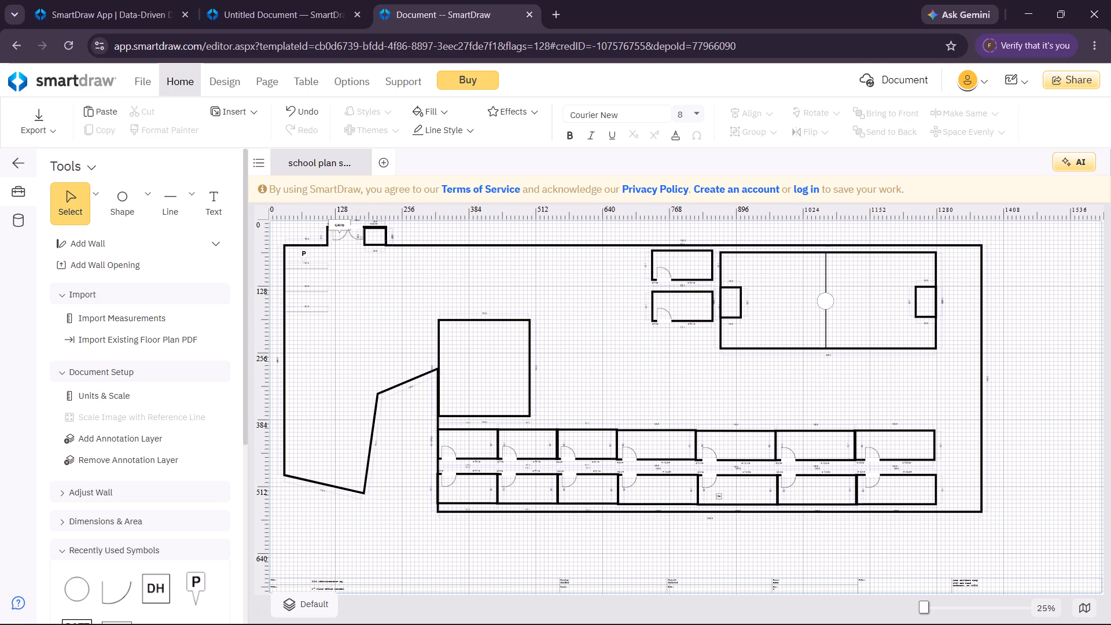
Move the lower copied room's door from its bottom wall to its corridor-side wall, flipped vertically so it swings into the room.
drag(663, 321, 664, 297)
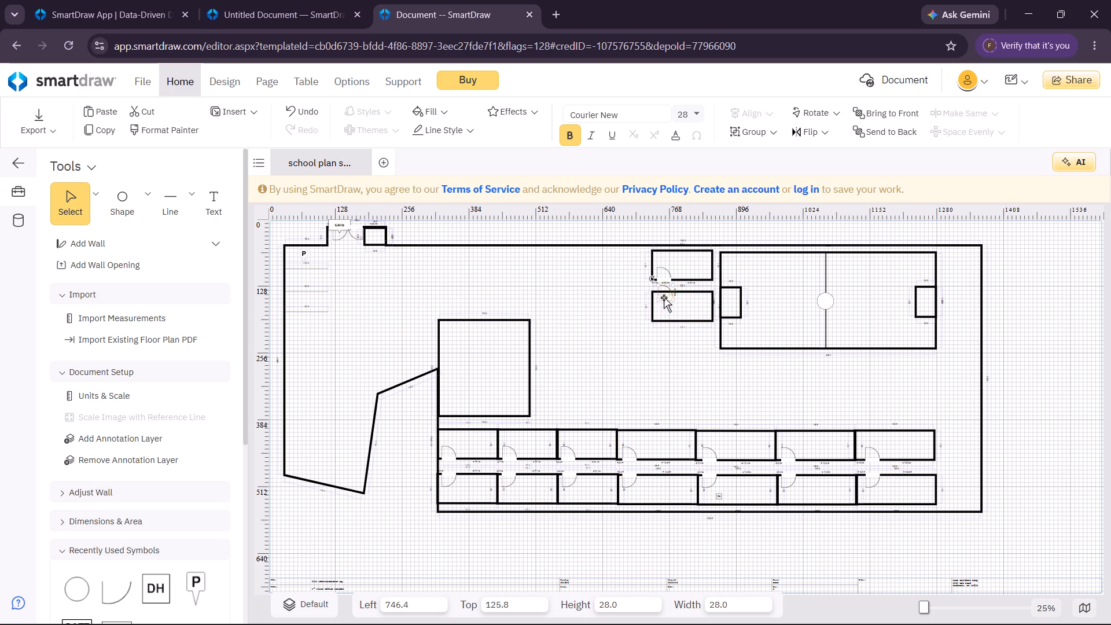
click(663, 289)
drag(665, 297, 665, 282)
drag(665, 282, 665, 284)
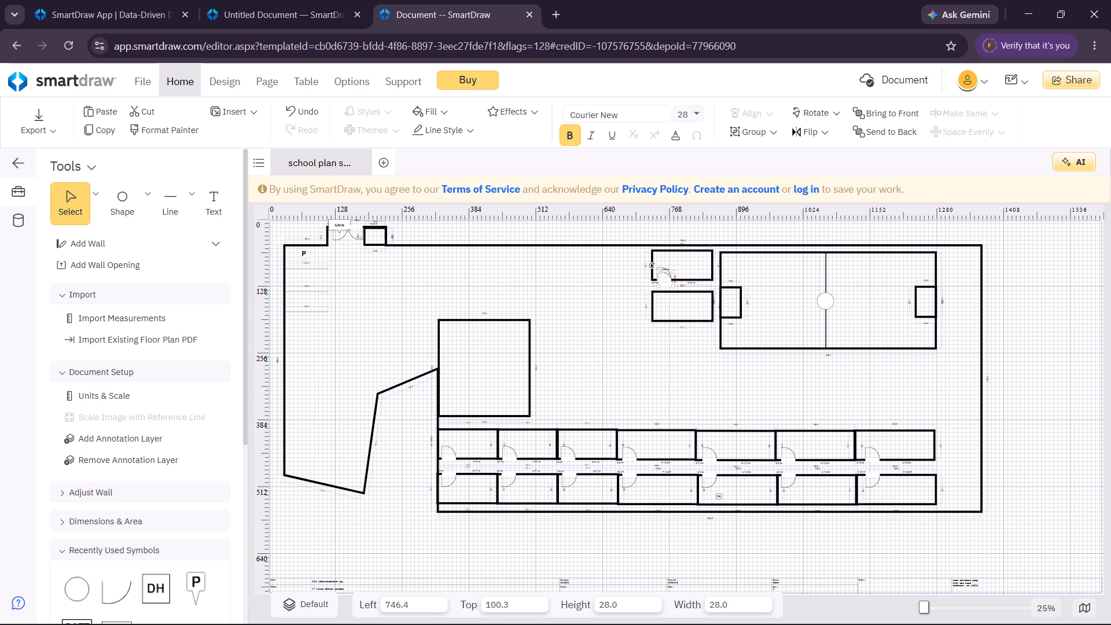
drag(666, 284, 665, 289)
drag(665, 289, 665, 287)
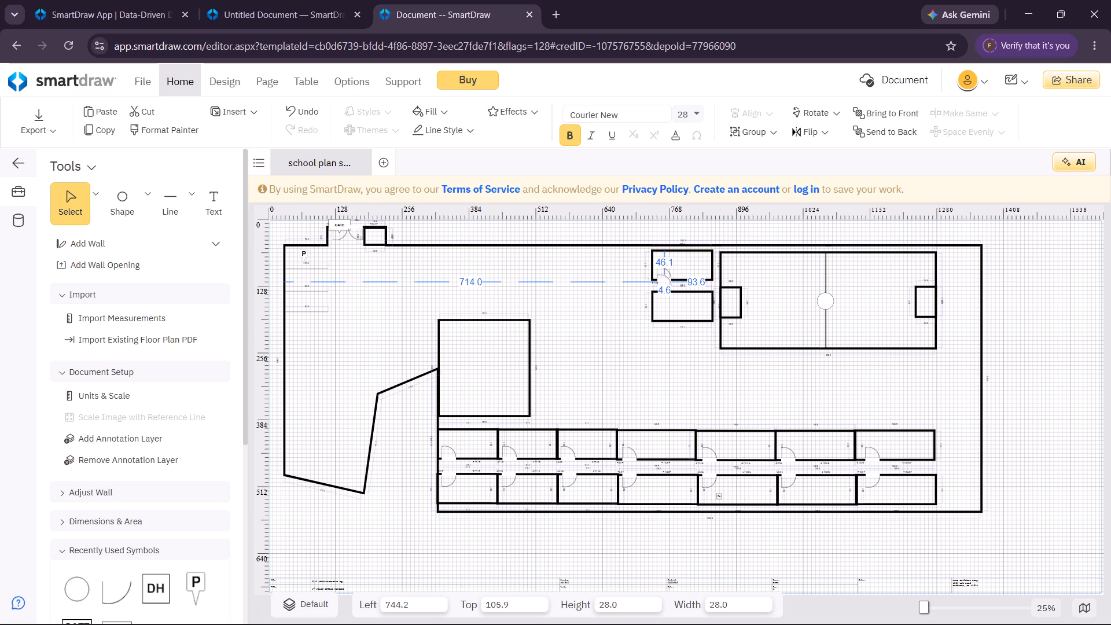
drag(665, 287, 666, 291)
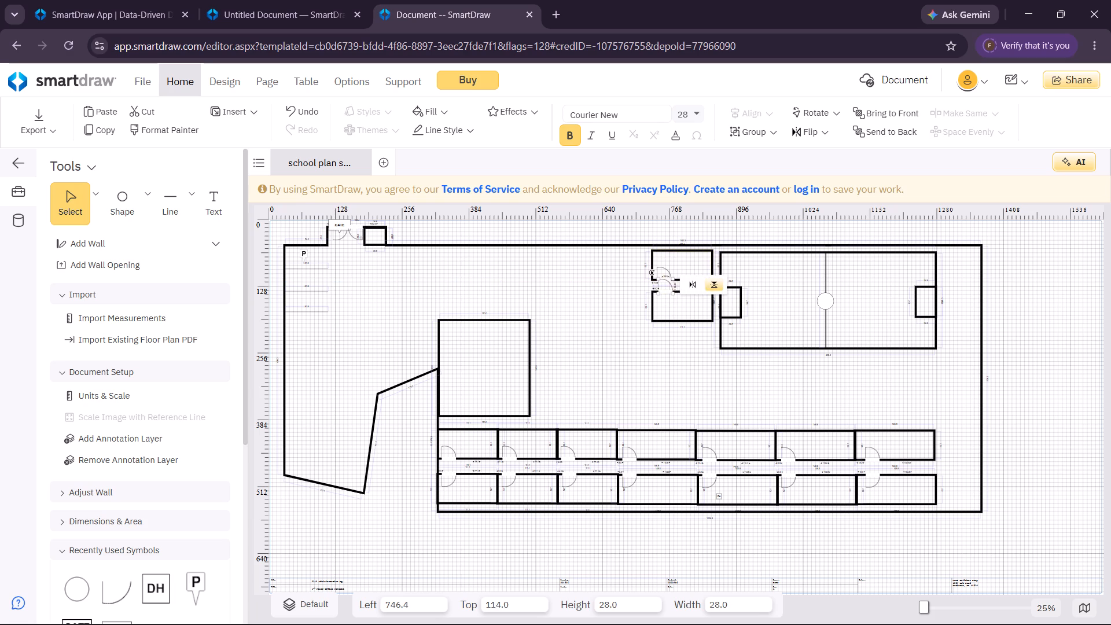
click(718, 285)
click(724, 394)
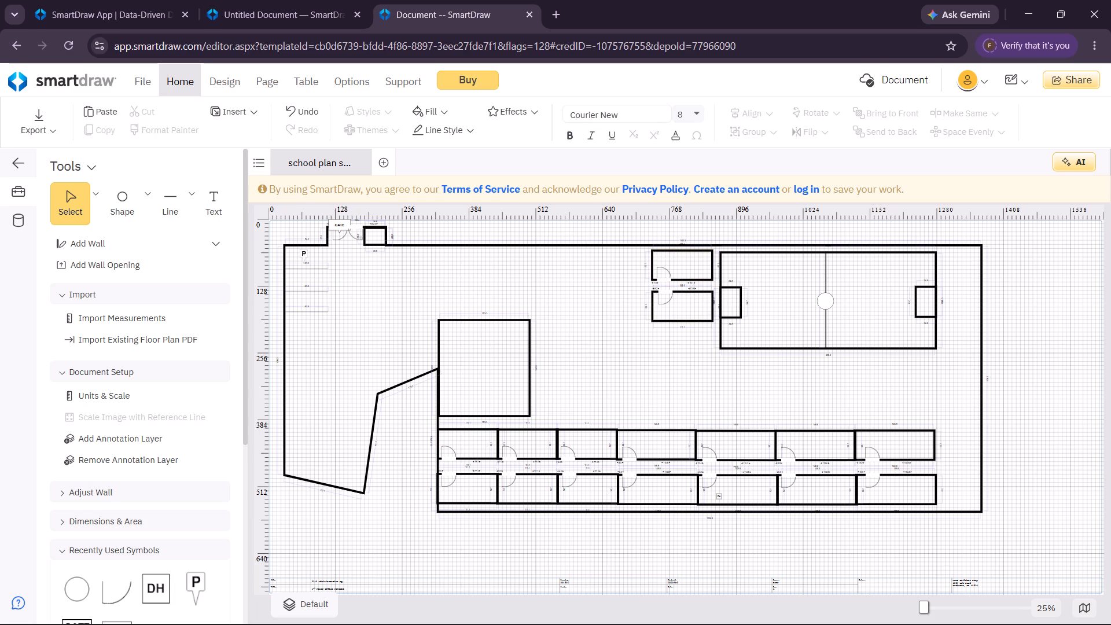
Paste two more room copies and join one to the upper copied room's left wall at about Left 621, Top 61.
key(ctrl+v)
key(ctrl+v)
key(v)
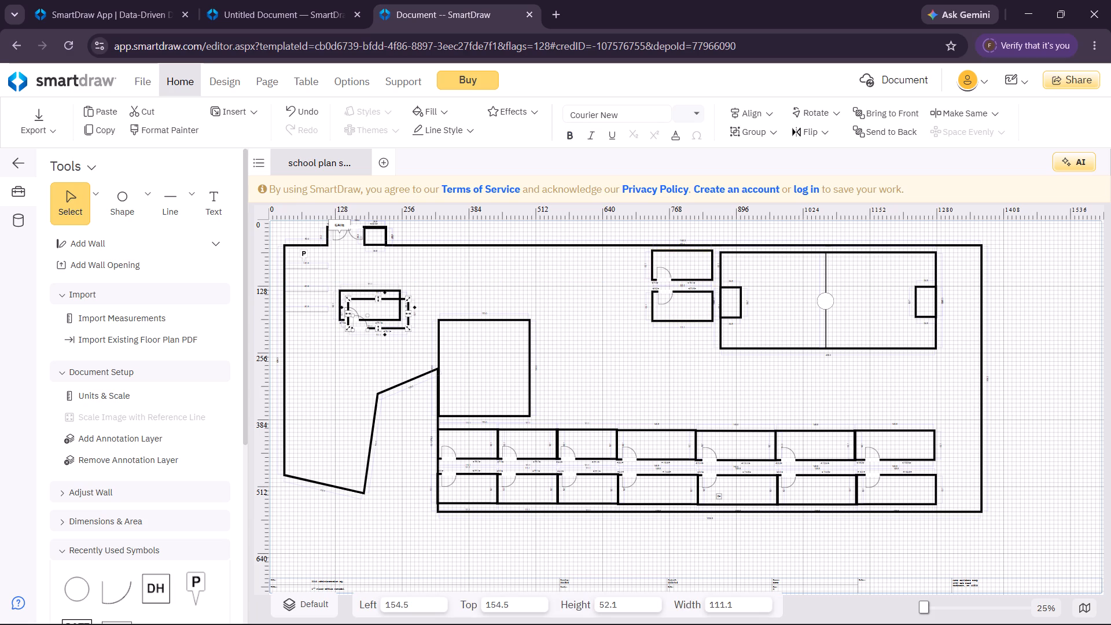
drag(393, 328, 505, 292)
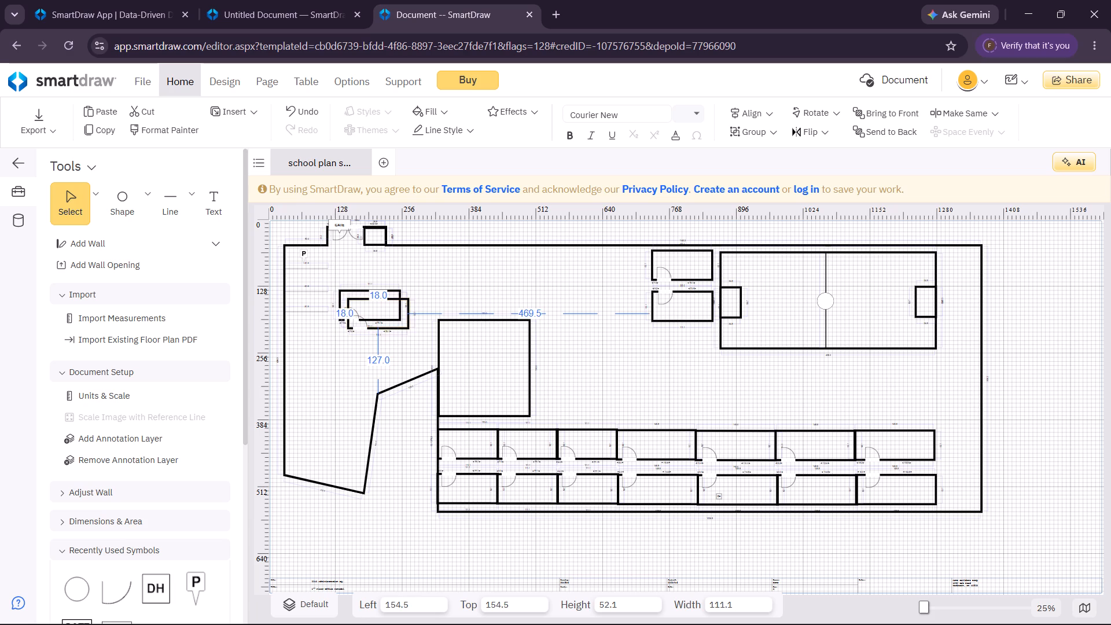
drag(505, 292, 621, 277)
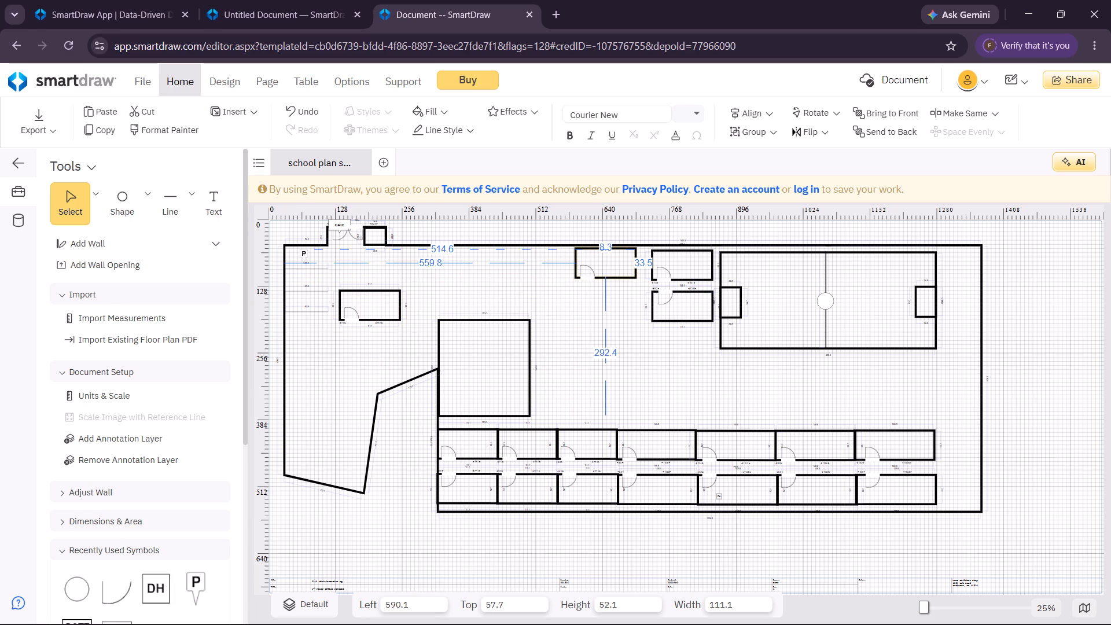
drag(621, 277, 638, 280)
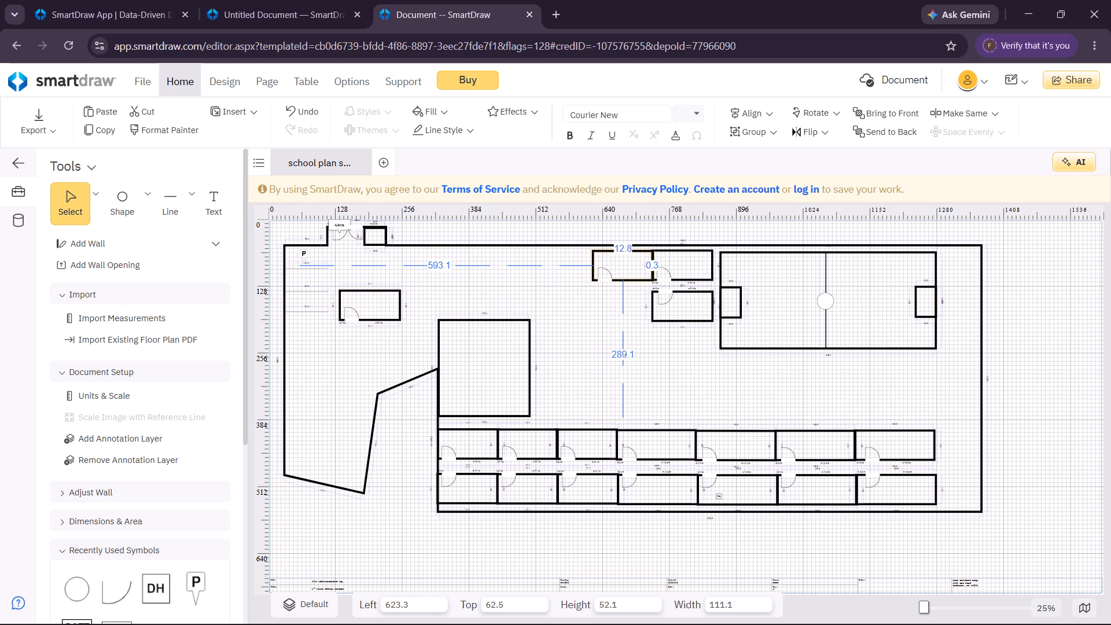
drag(638, 280, 637, 279)
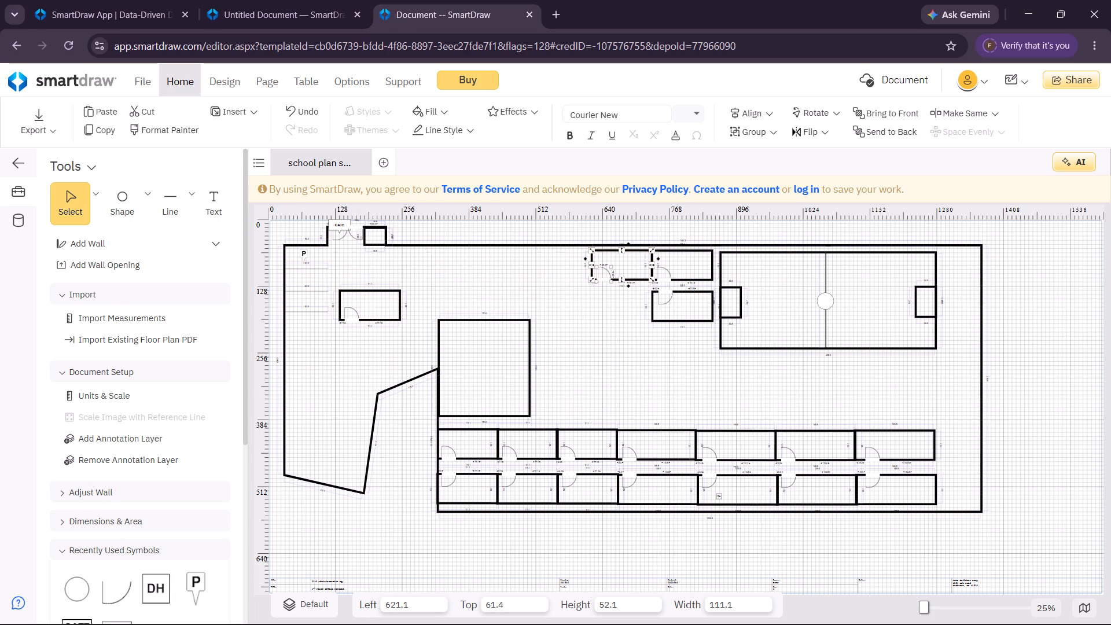
Place the remaining copy against the lower copied room's left wall at about Left 621, Top 141.
drag(377, 291, 628, 286)
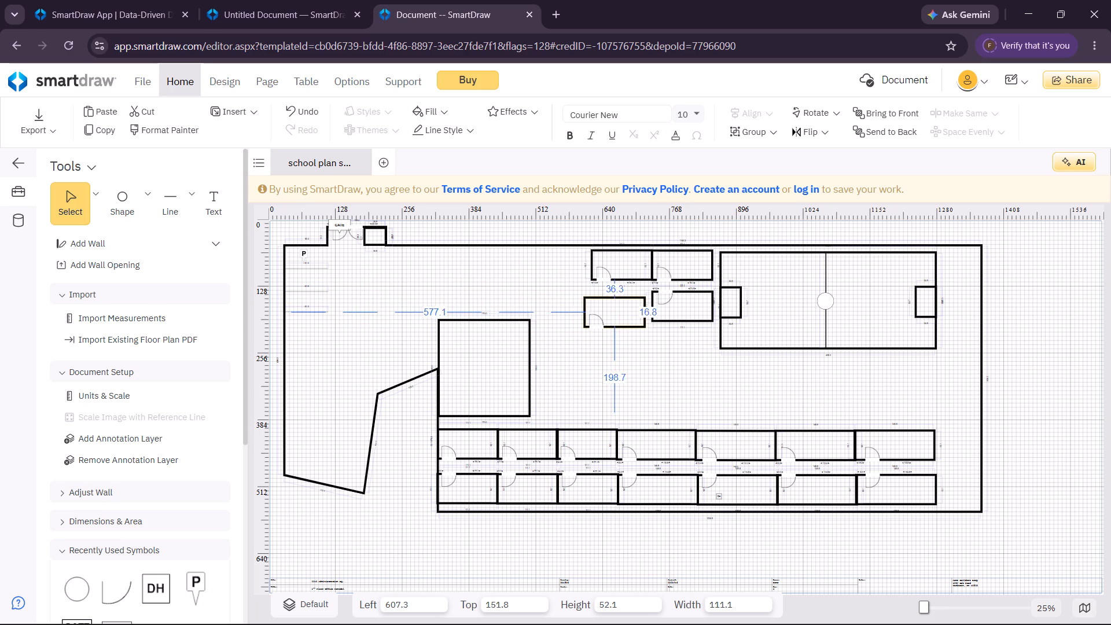
drag(628, 286, 629, 291)
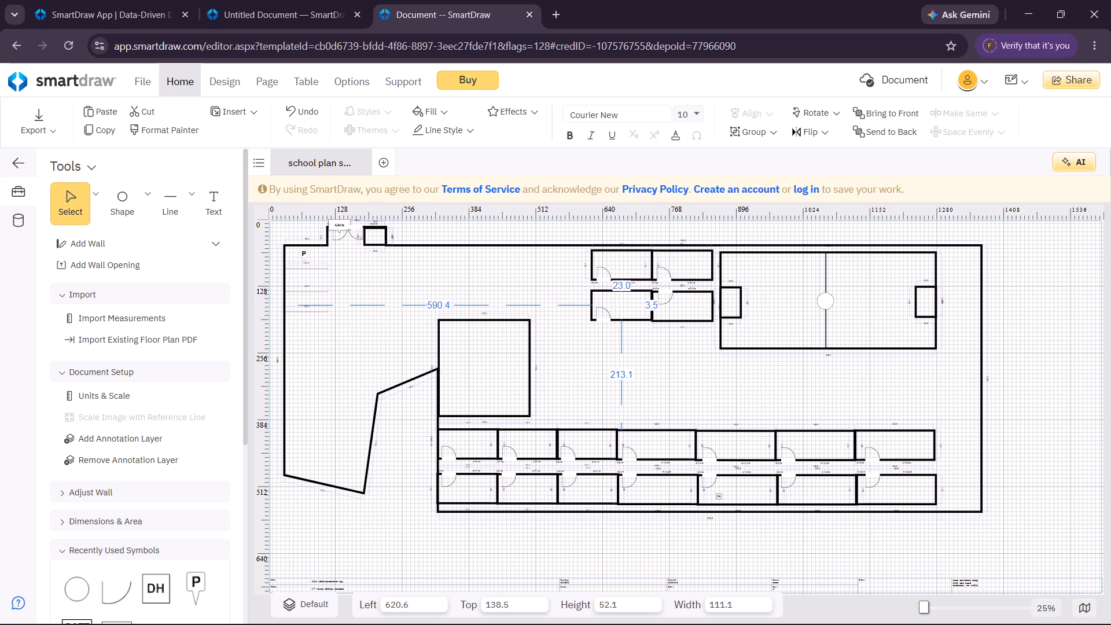
drag(629, 291, 629, 292)
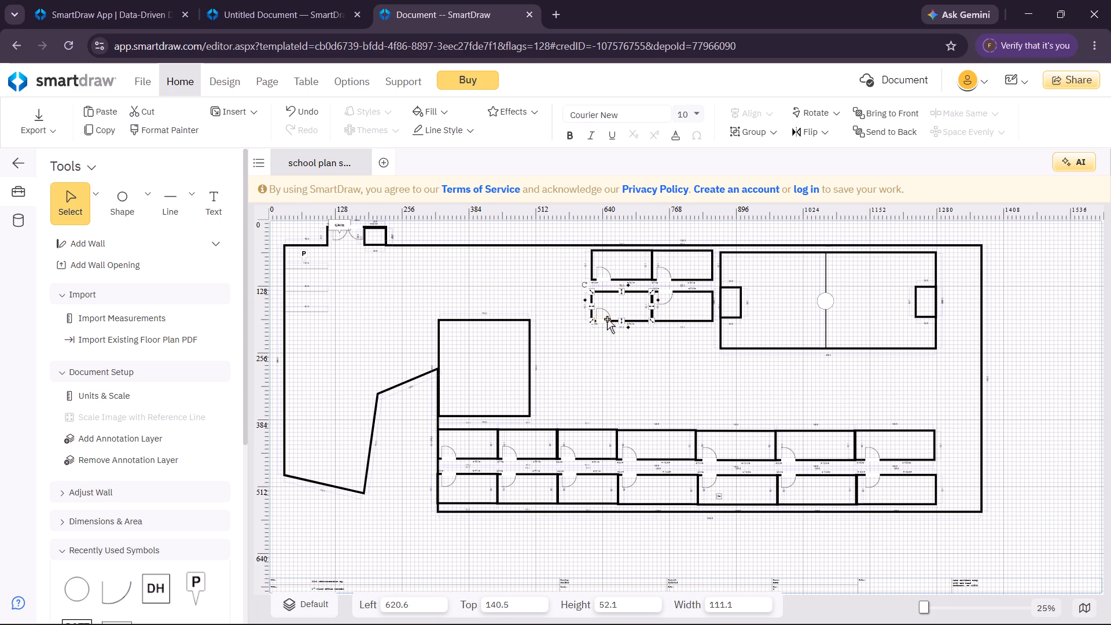
Move the lower-left copied room's door to its corridor-side wall, swinging into the room, at about Left 627, Top 135.
drag(607, 320, 606, 286)
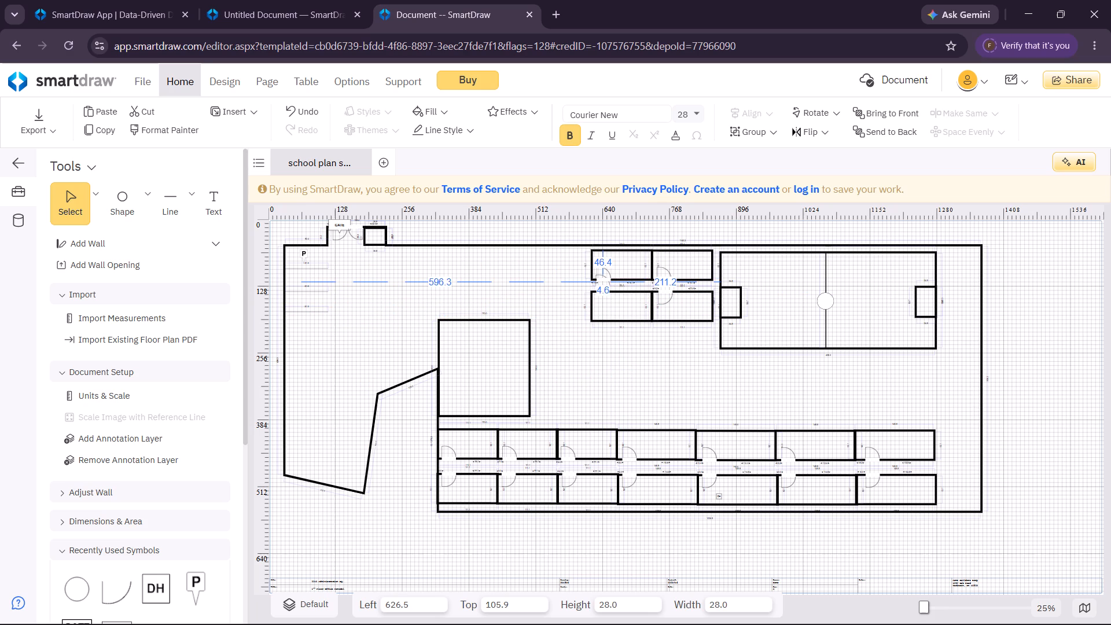
drag(606, 286, 606, 291)
click(652, 280)
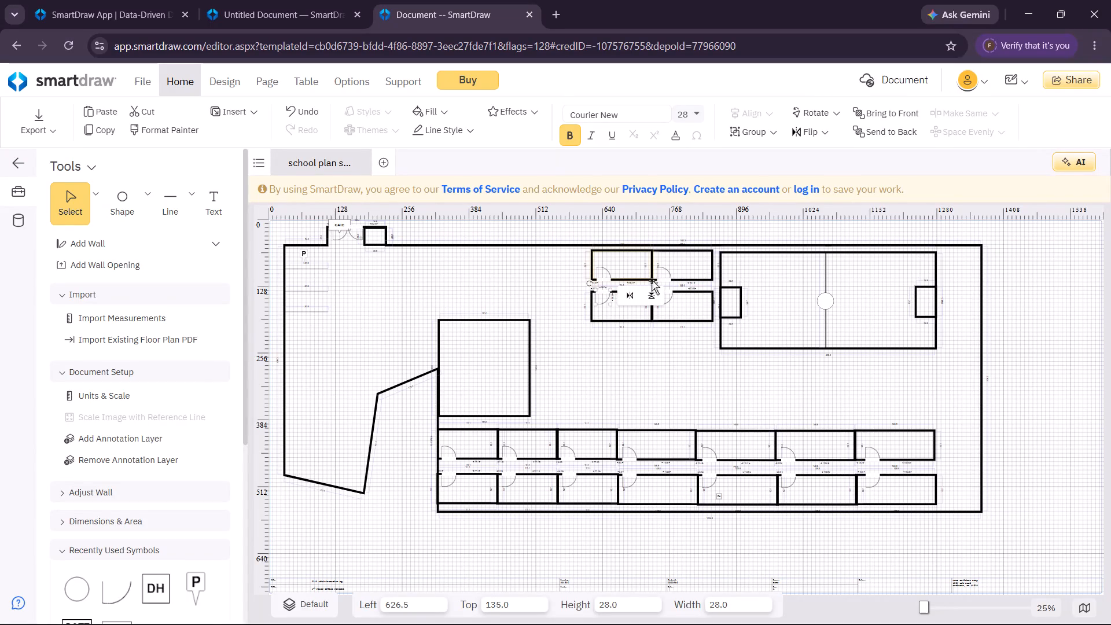
click(669, 355)
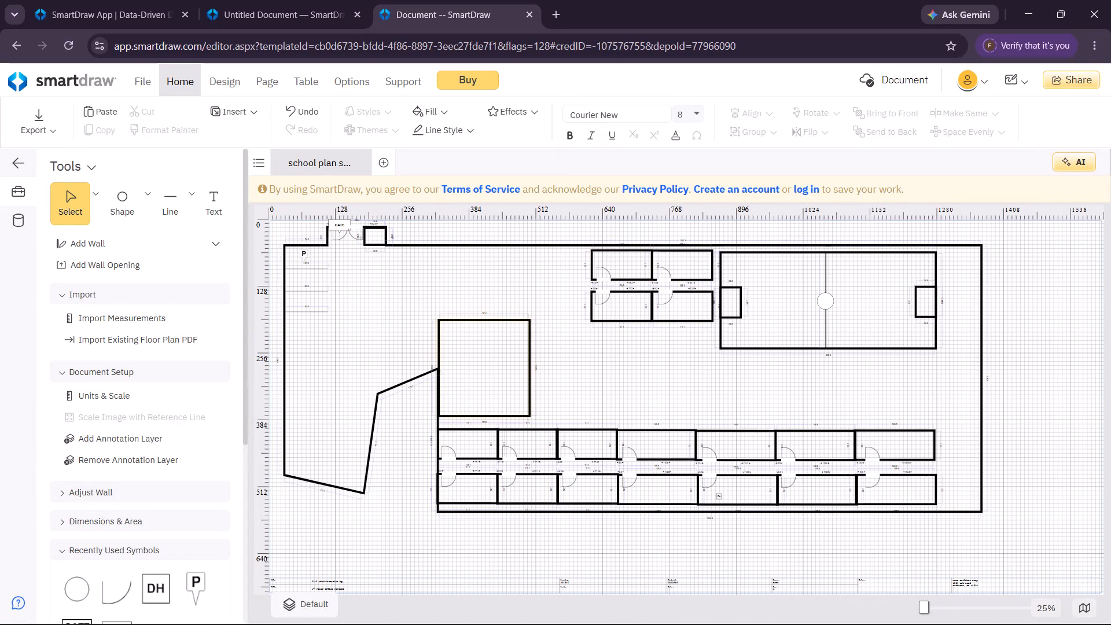
Paste two more room copies and join one to the left end of the upper room row at about Left 507, Top 61.
key(ctrl+v)
key(ctrl+v)
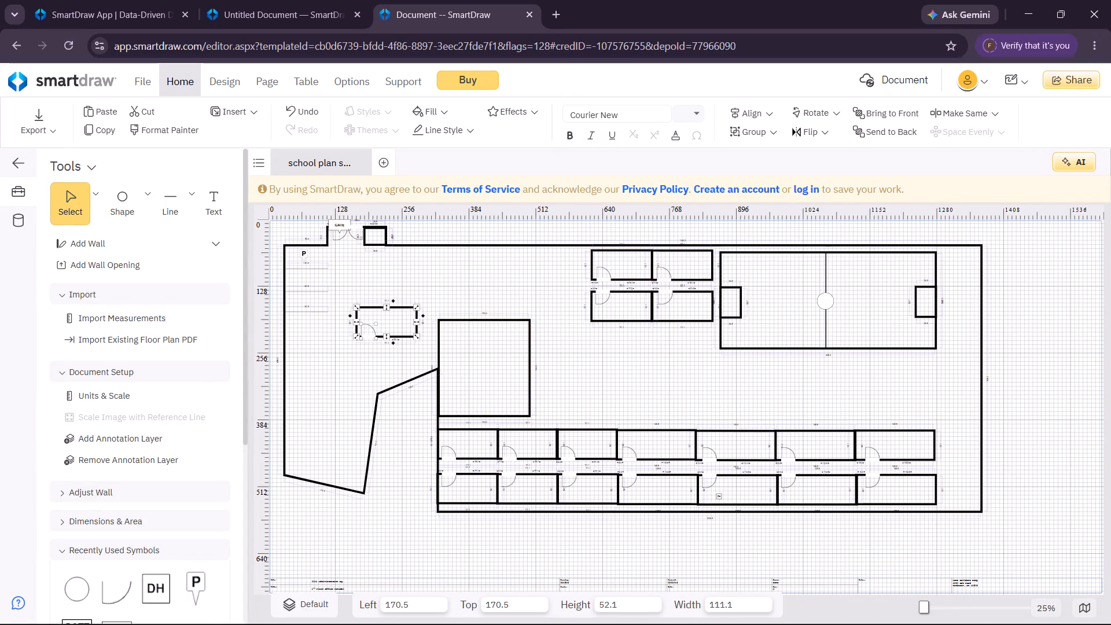
drag(412, 317, 423, 313)
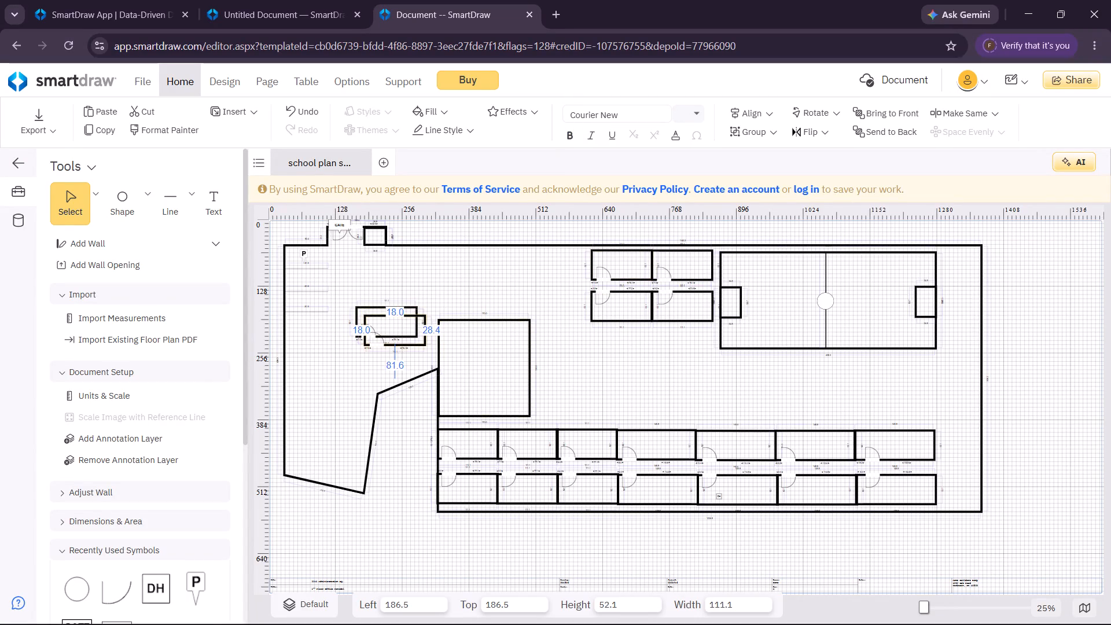
drag(423, 313, 574, 253)
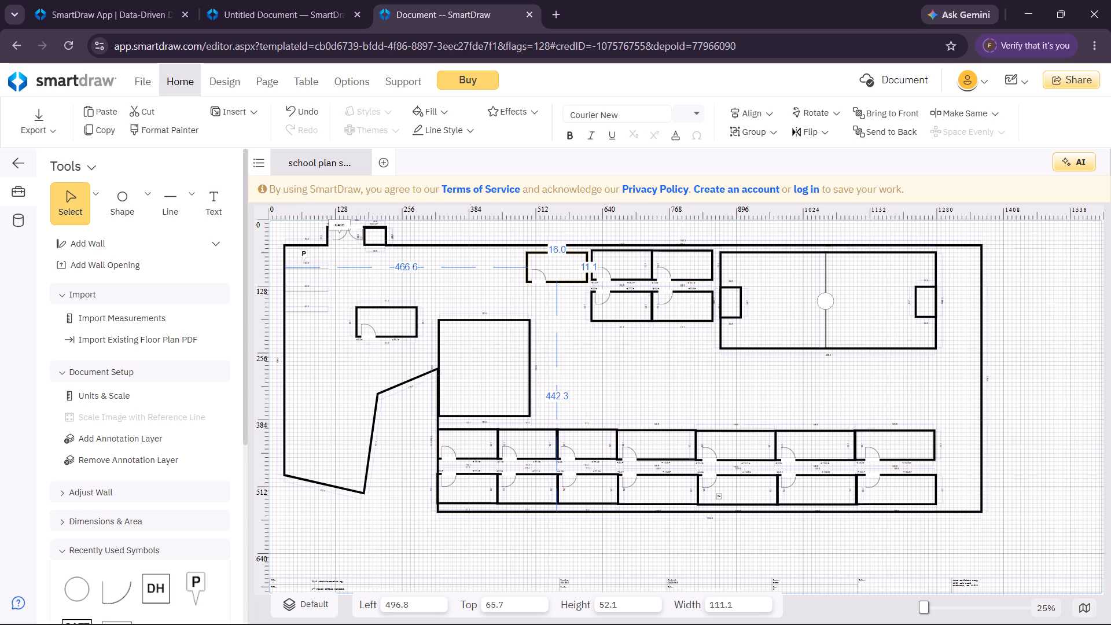
drag(574, 253, 582, 256)
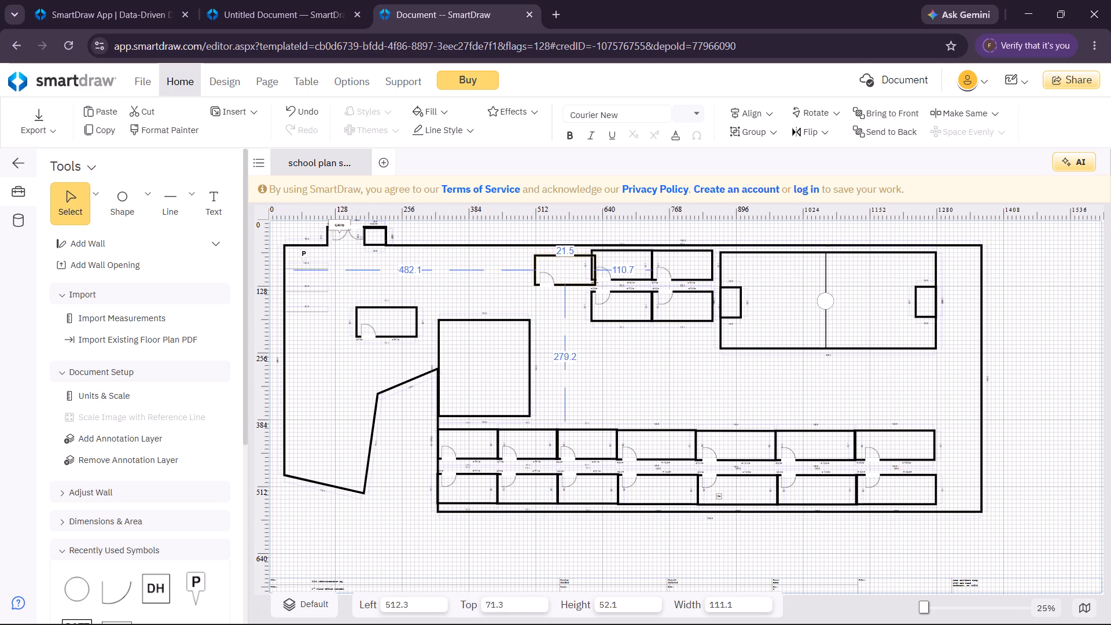
drag(582, 256, 579, 251)
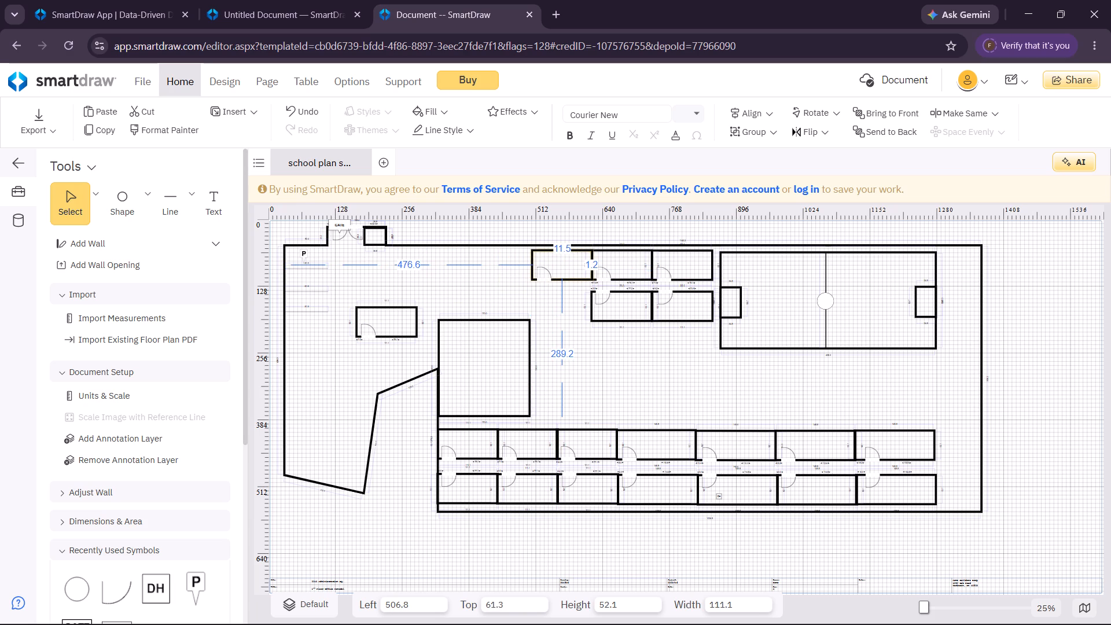
Place the remaining room copy against the upper row's new leftmost room at about Left 391, Top 61.
drag(400, 306, 572, 289)
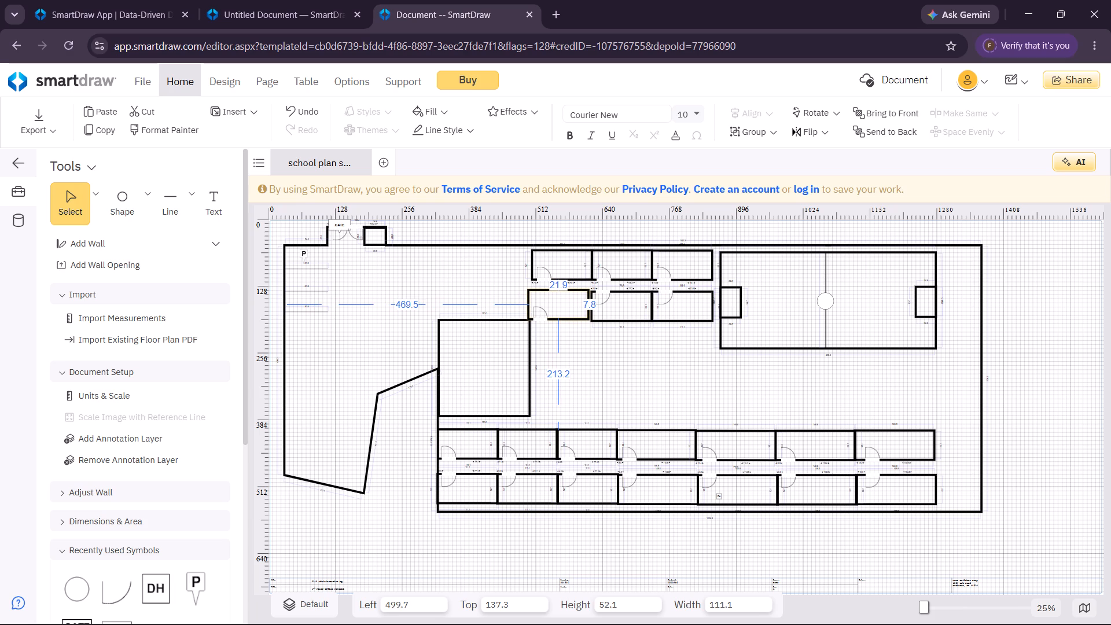
drag(572, 289, 630, 334)
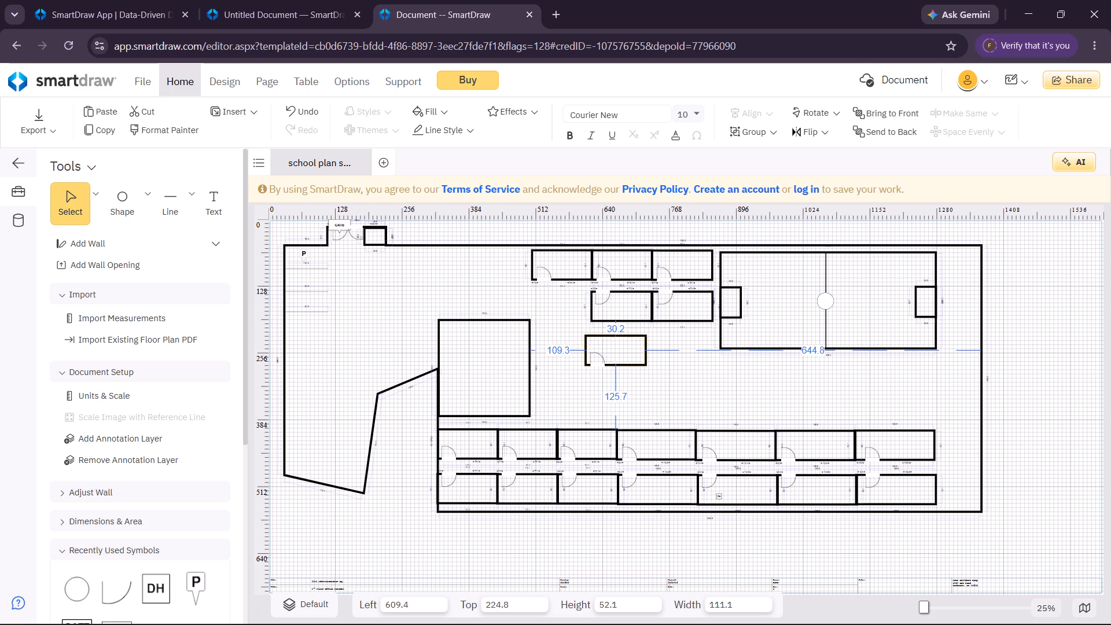
drag(630, 334, 516, 246)
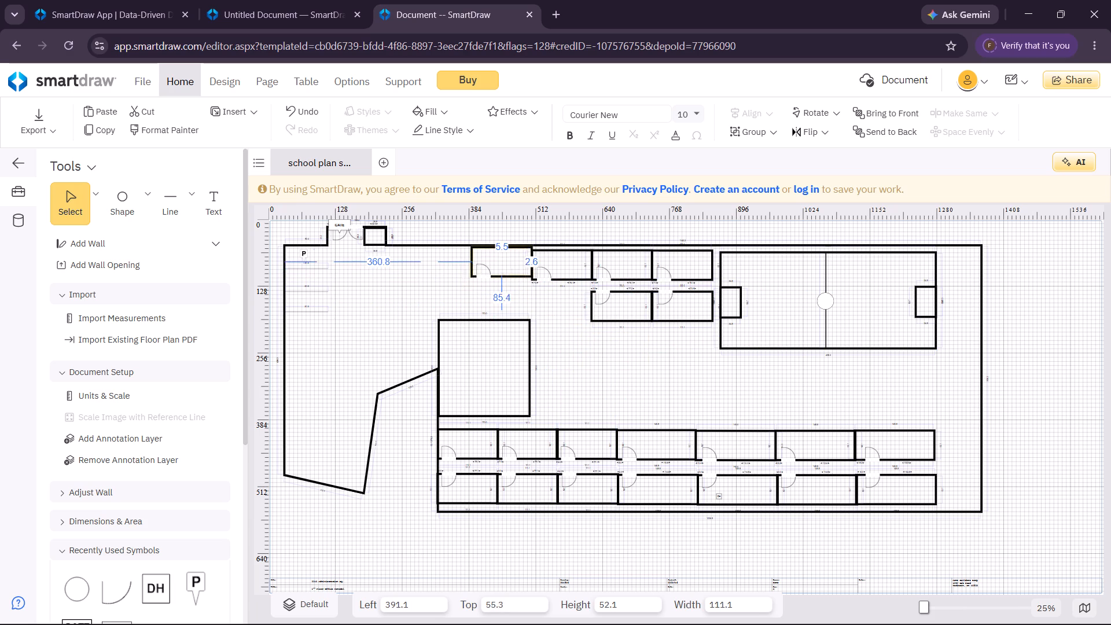
drag(516, 246, 514, 249)
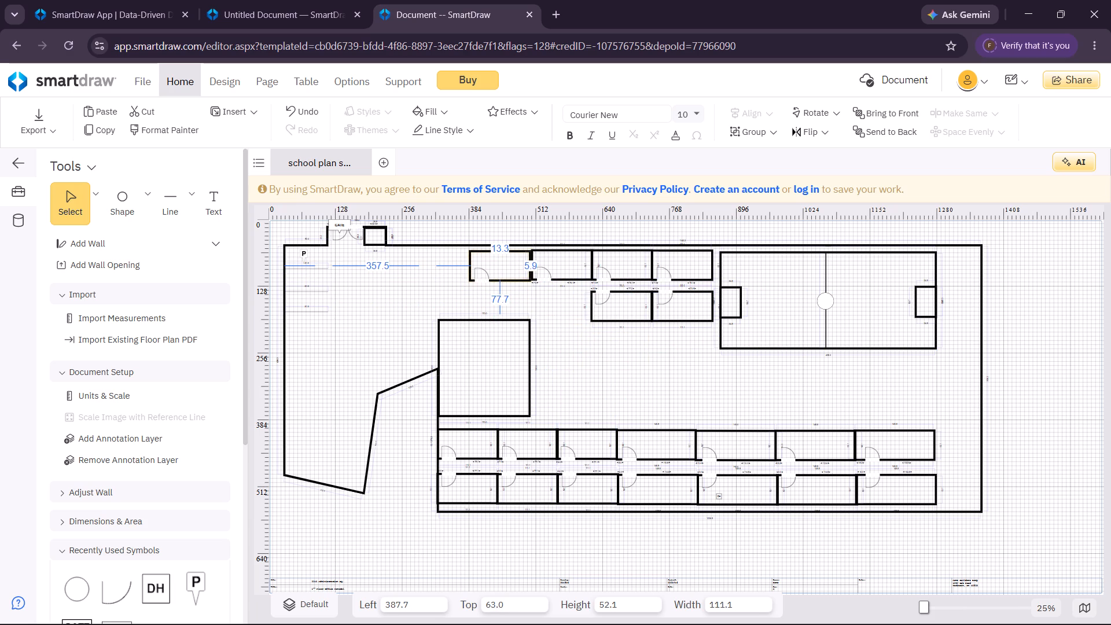
drag(514, 249, 514, 250)
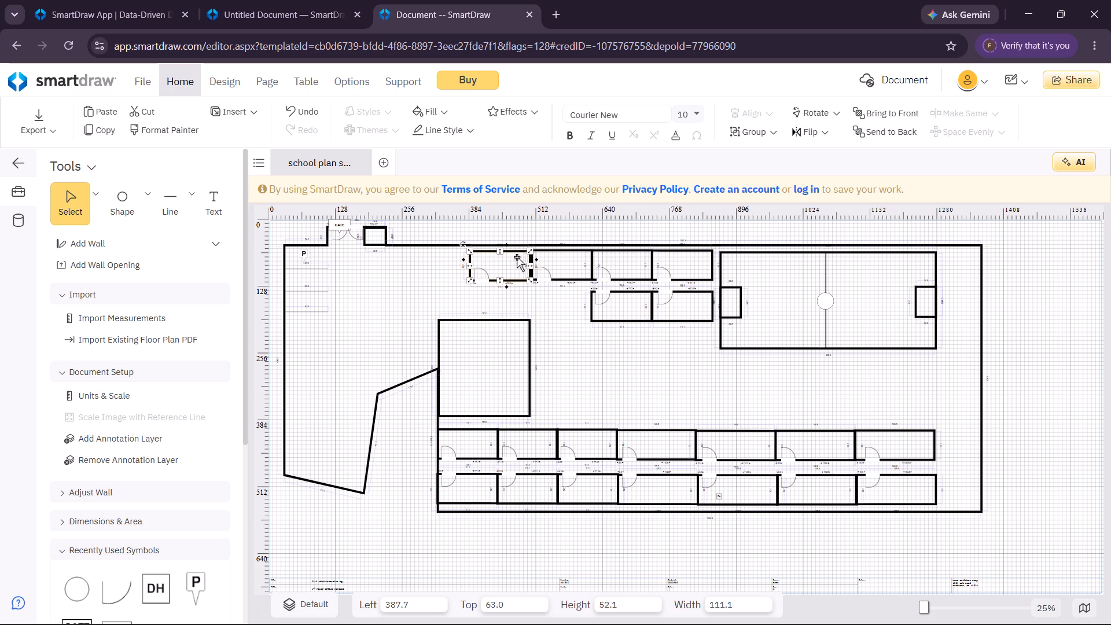
click(547, 309)
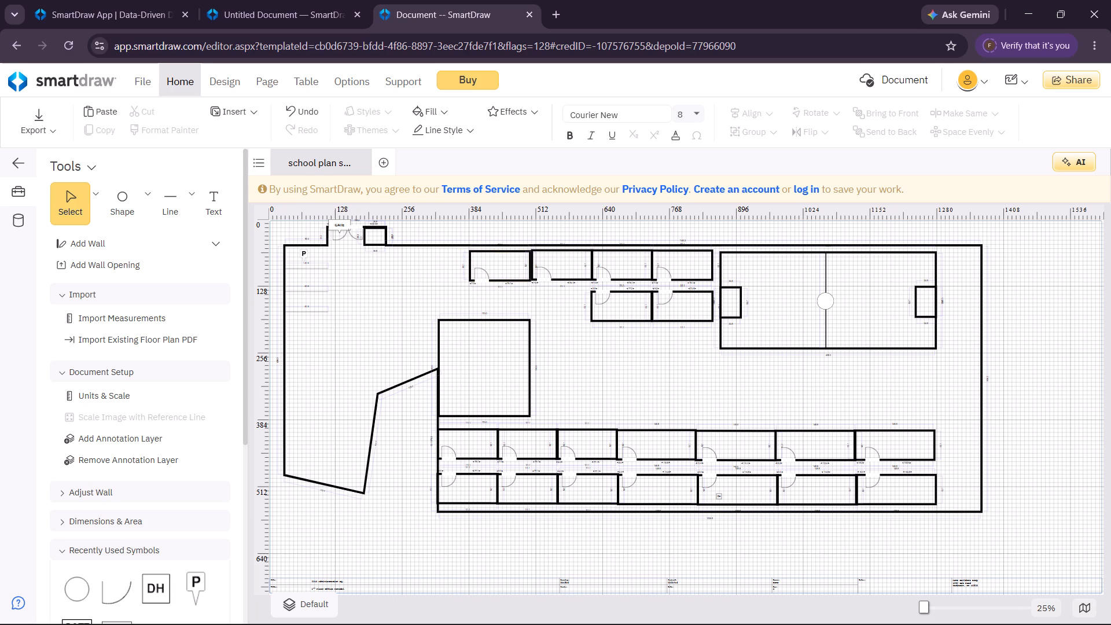
click(502, 251)
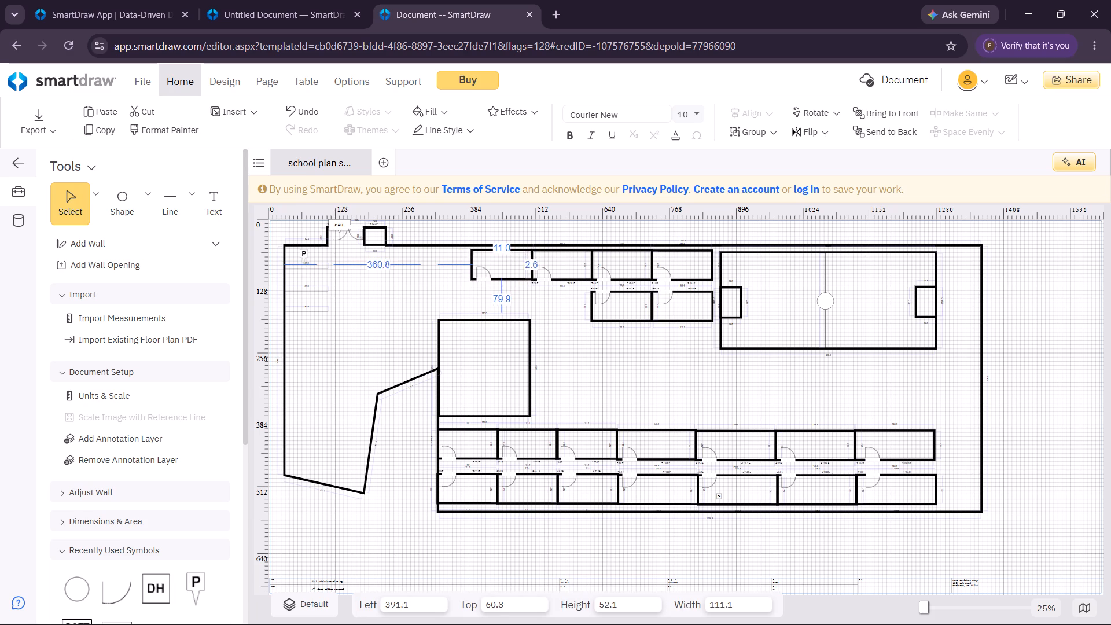
click(617, 374)
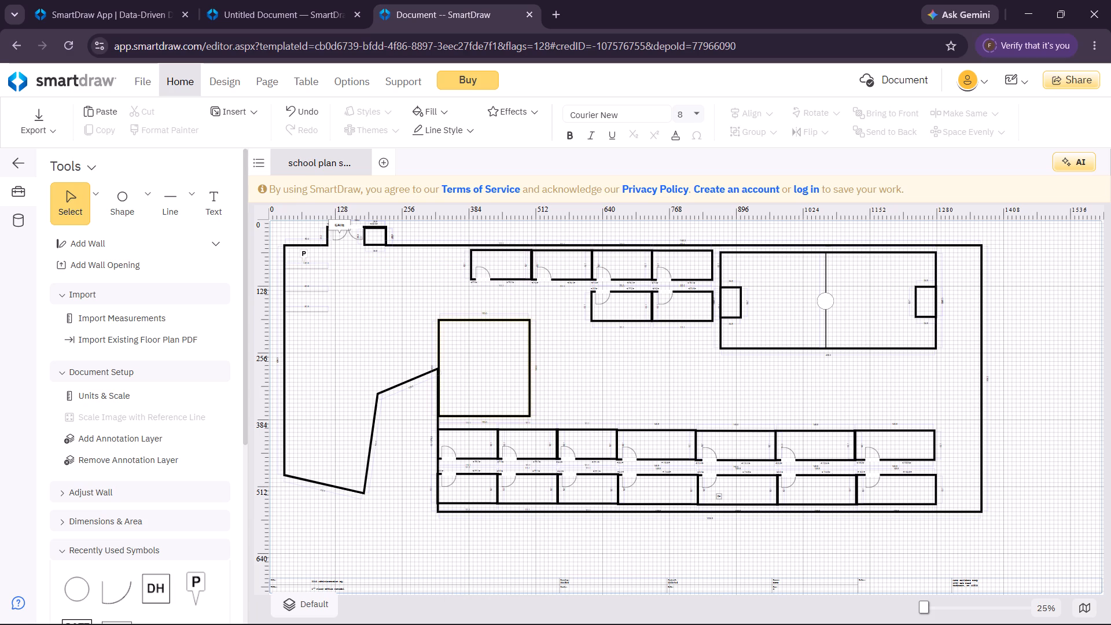
Paste two more room copies and join one to the left end of the upper row at about Left 274, Top 61.
key(ctrl+v)
key(ctrl+v)
text(vv)
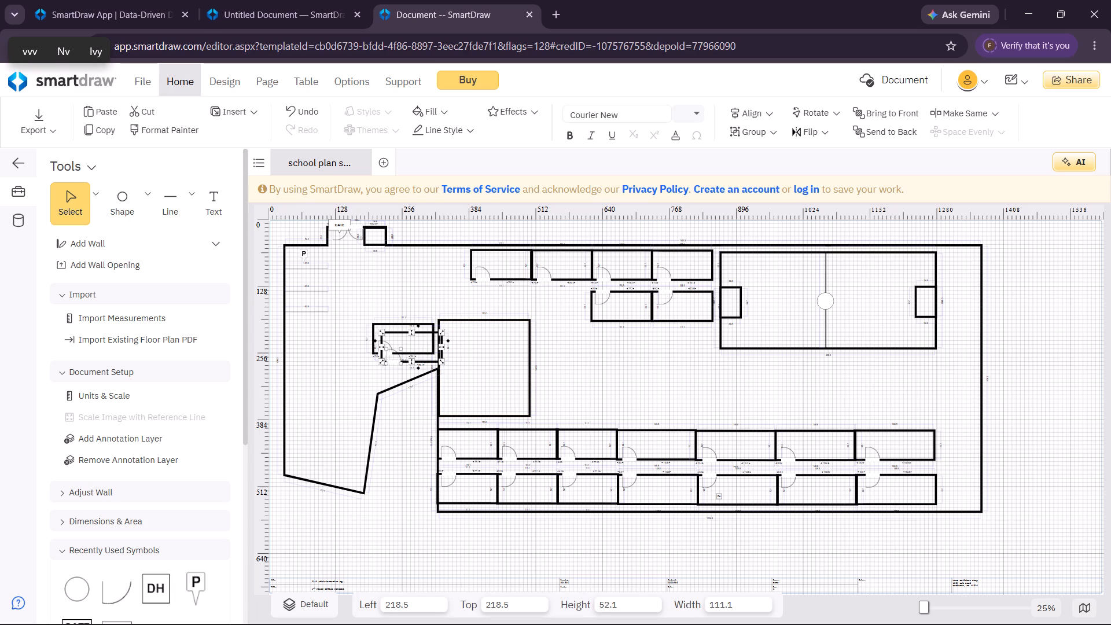
drag(416, 331, 431, 262)
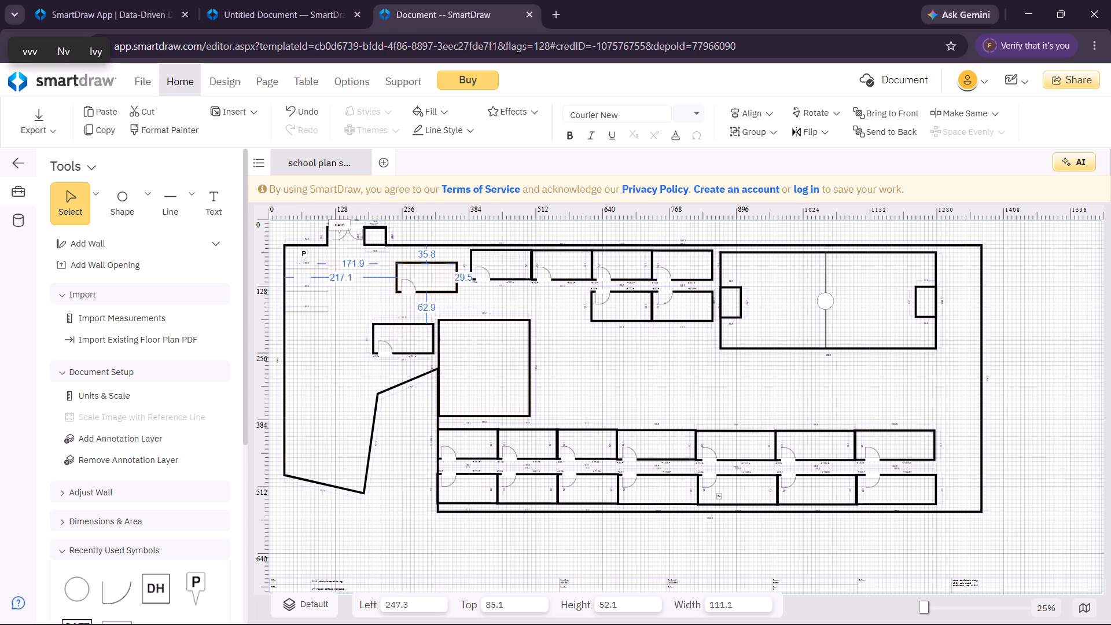
drag(431, 262, 440, 252)
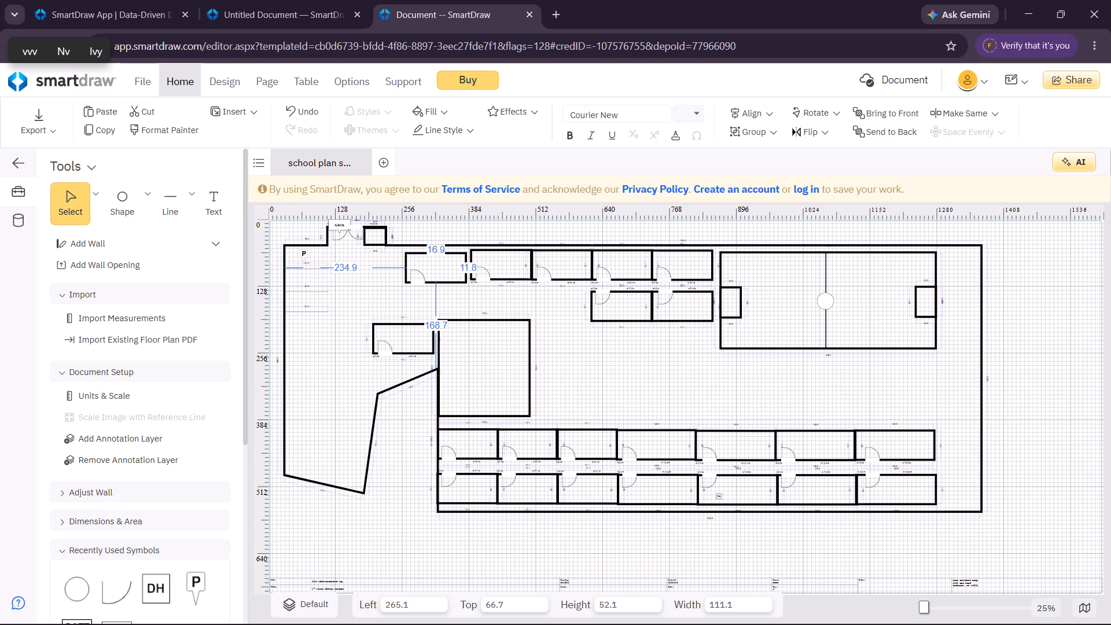
drag(440, 252, 447, 249)
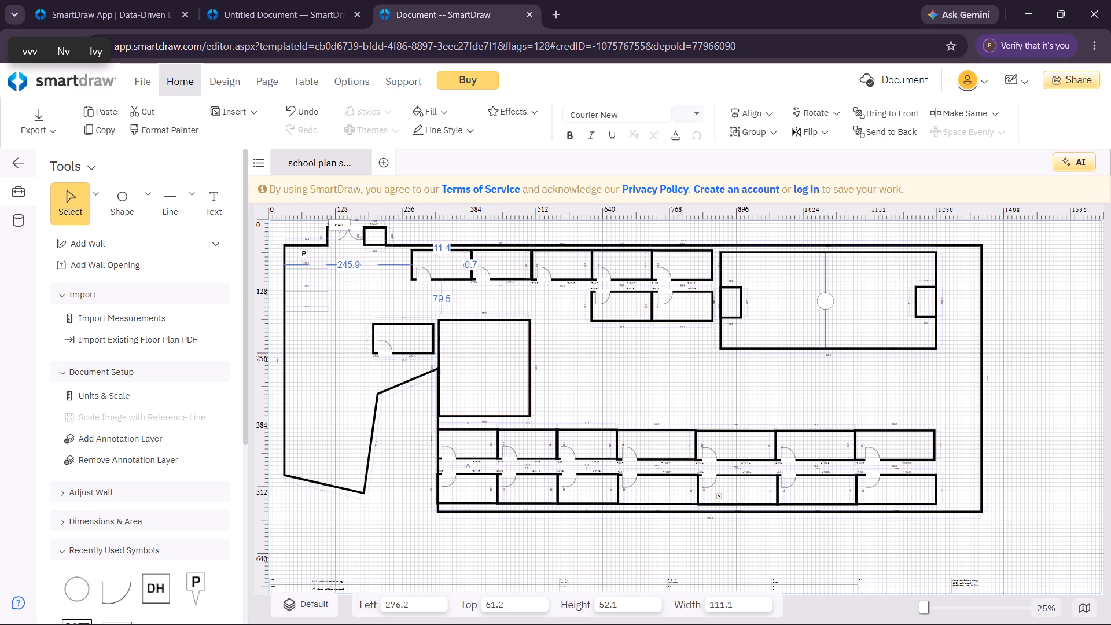
drag(447, 249, 445, 250)
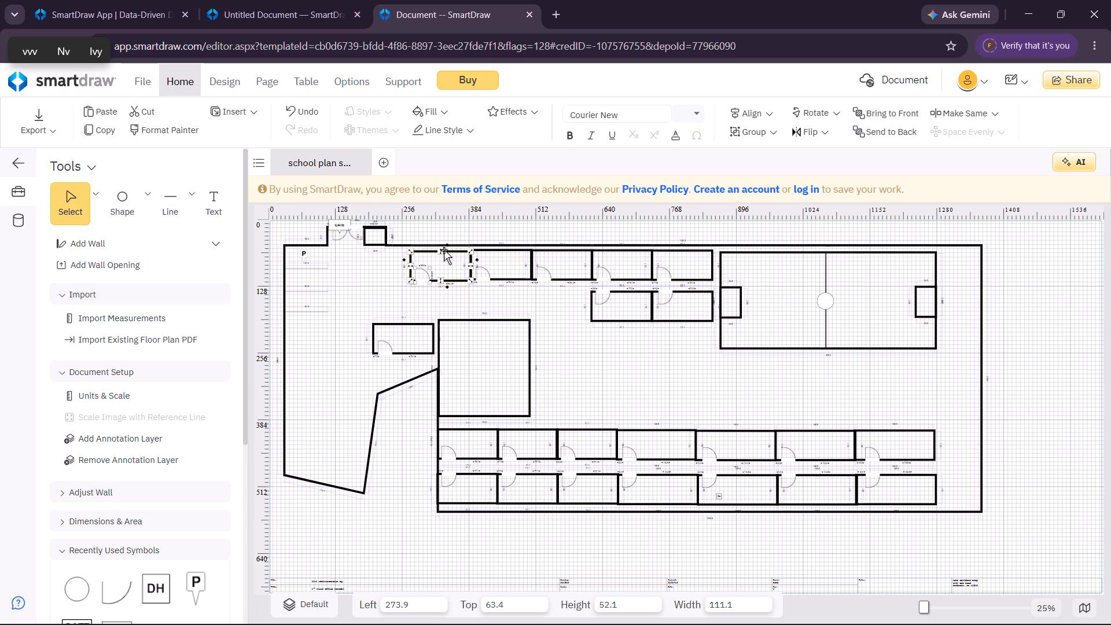
click(455, 251)
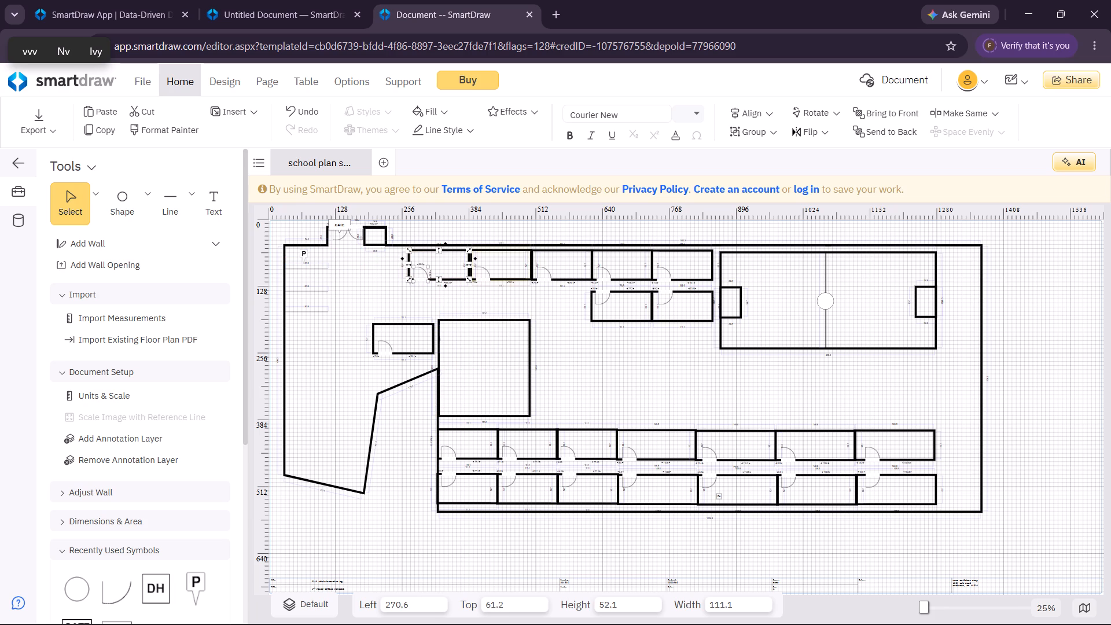
click(454, 249)
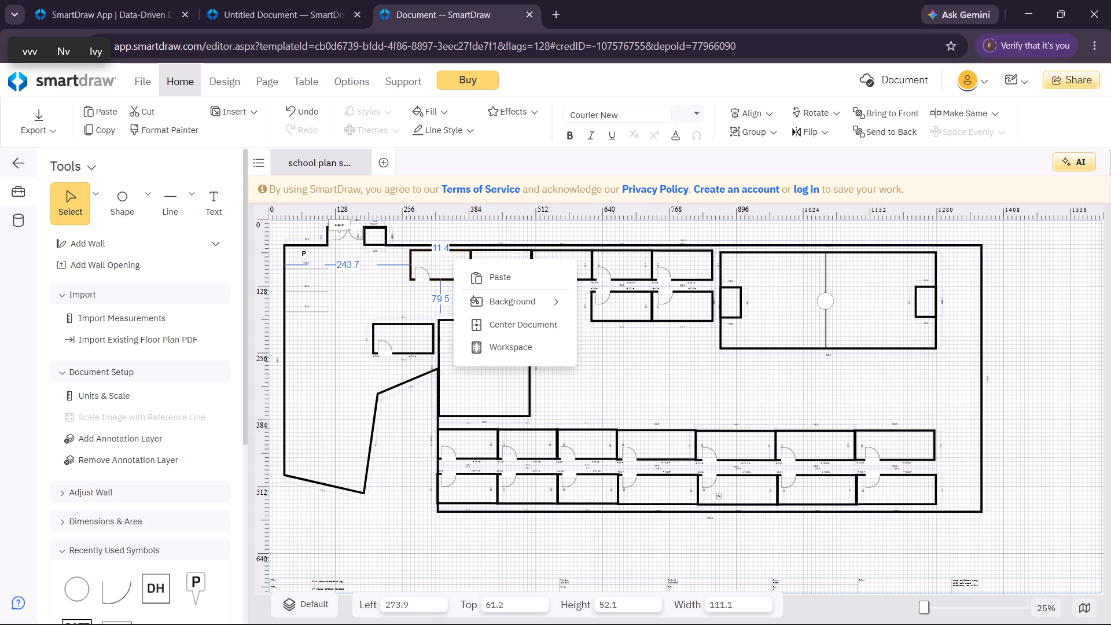
click(671, 397)
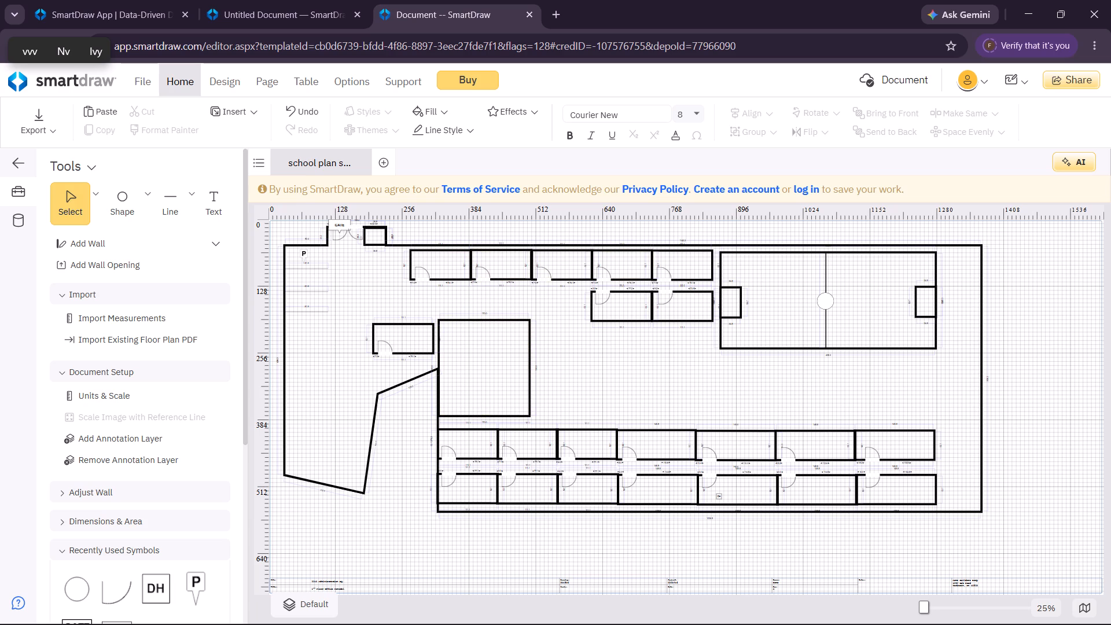
Rotate the remaining room copy upright by about 90° and place it in the compound's upper-left corner at about Left 40, Top 61.
drag(400, 323, 387, 269)
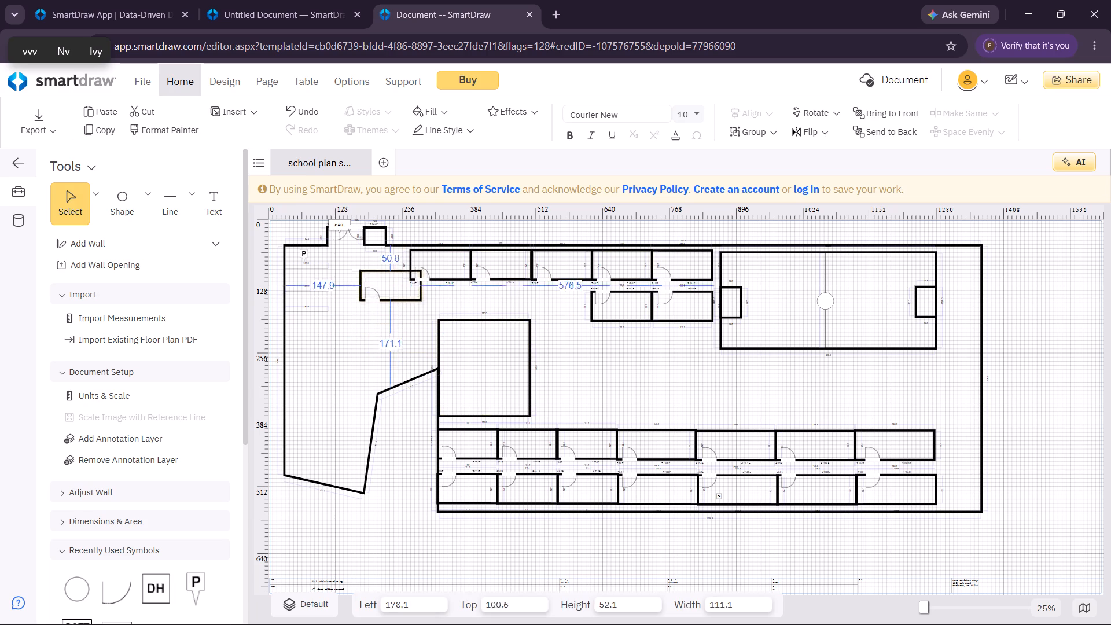
drag(387, 269, 332, 320)
drag(299, 314, 297, 332)
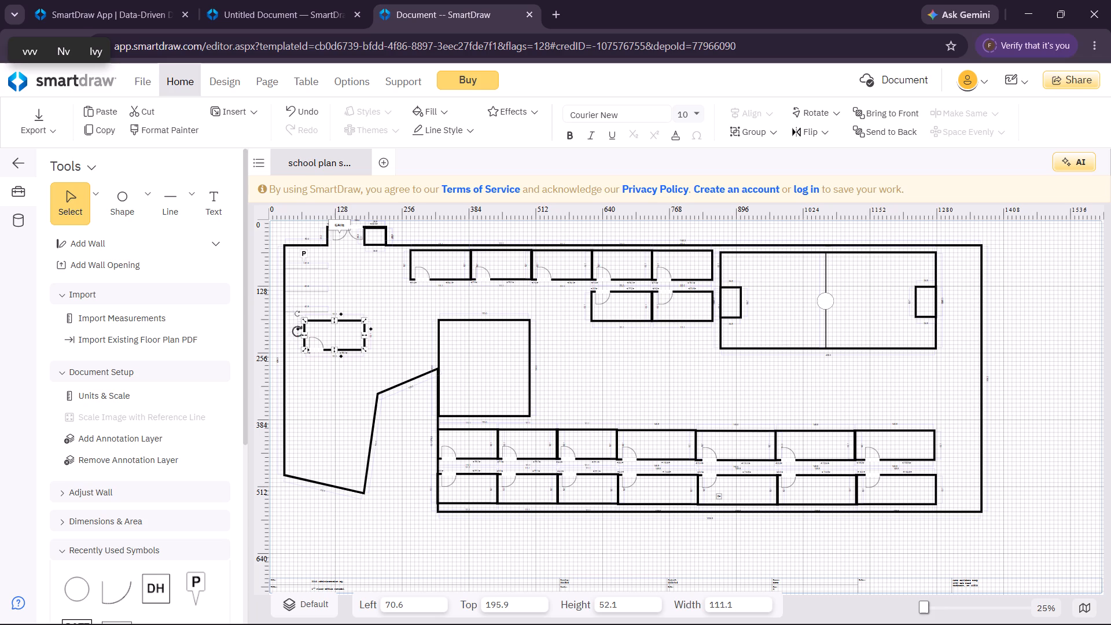
drag(297, 332, 317, 367)
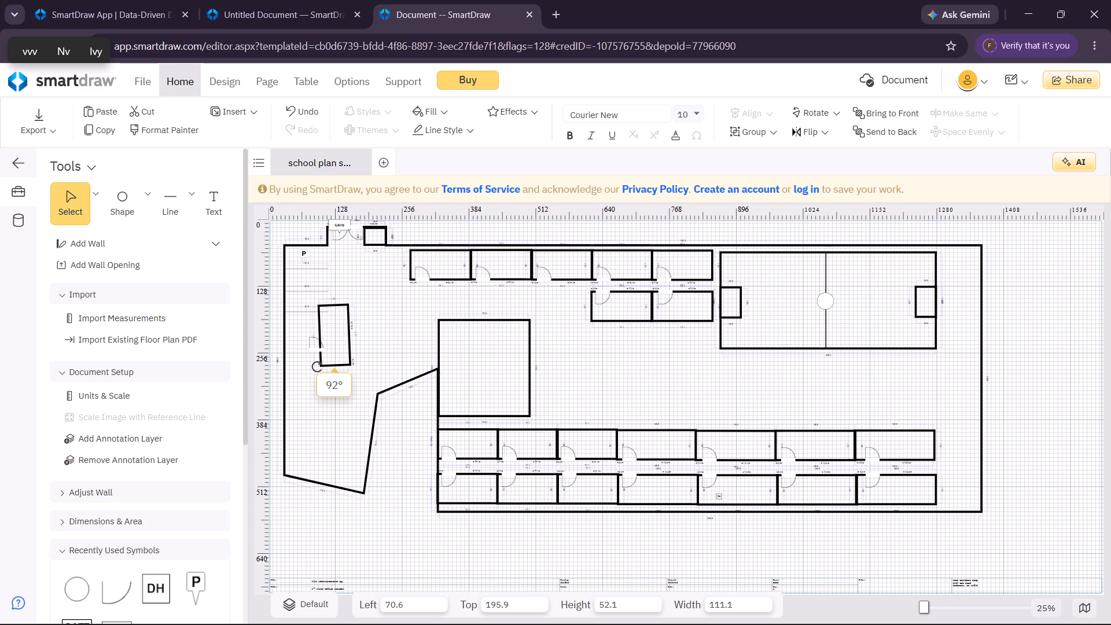
drag(317, 367, 316, 367)
drag(316, 367, 314, 367)
drag(319, 320, 296, 284)
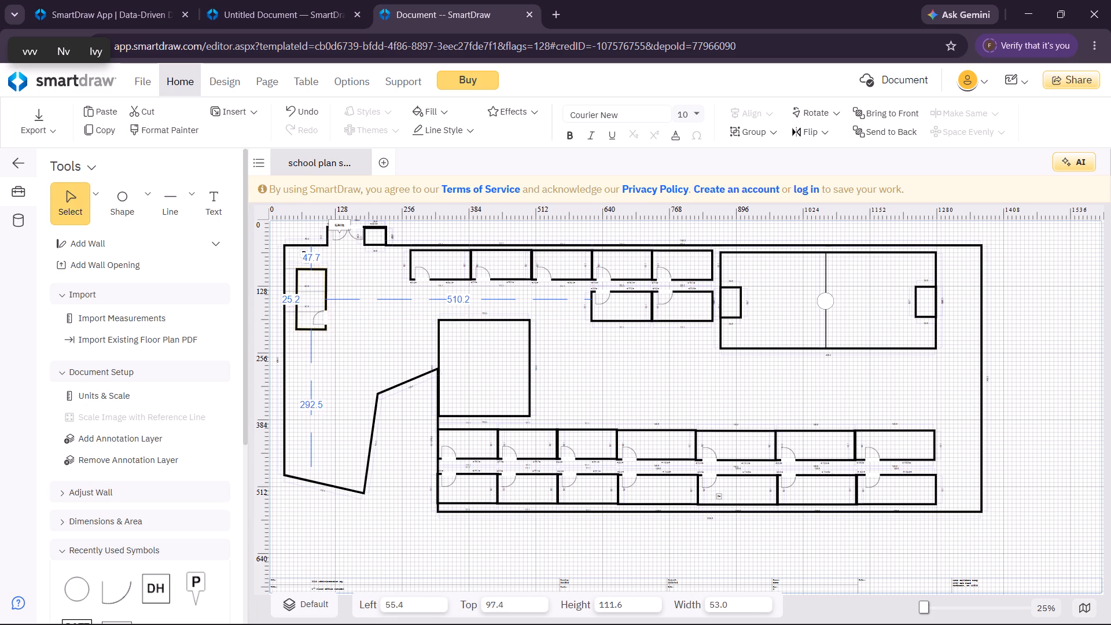
drag(296, 284, 289, 265)
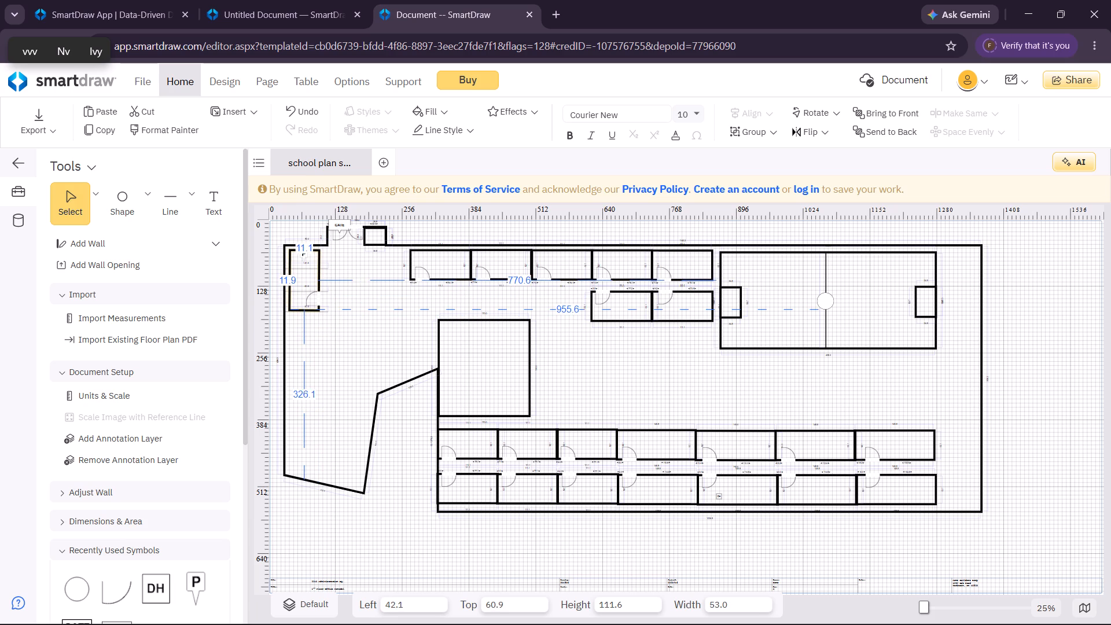
drag(289, 265, 288, 266)
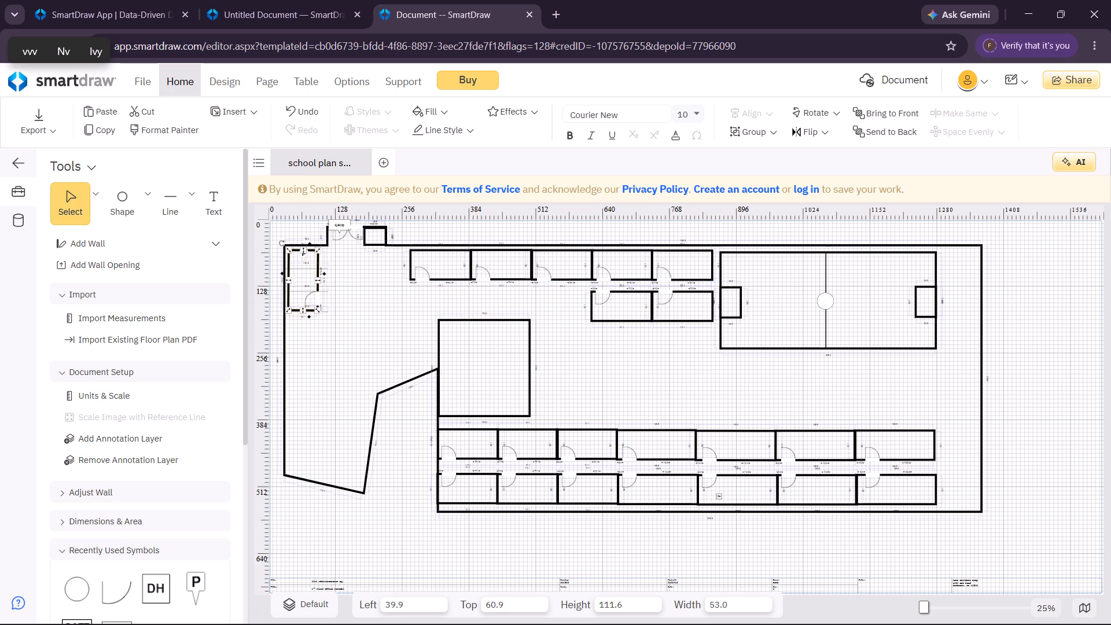
Paste another room copy and place it below the right room of the block's second row at about Left 740, Top 223.
click(350, 315)
key(ctrl+v)
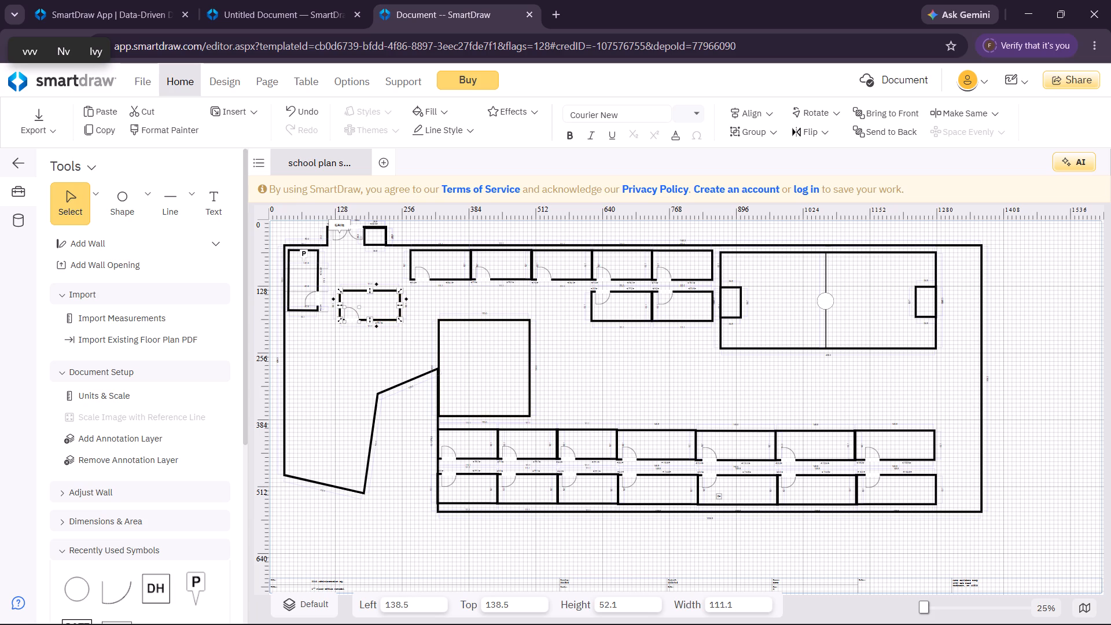
drag(400, 313, 564, 351)
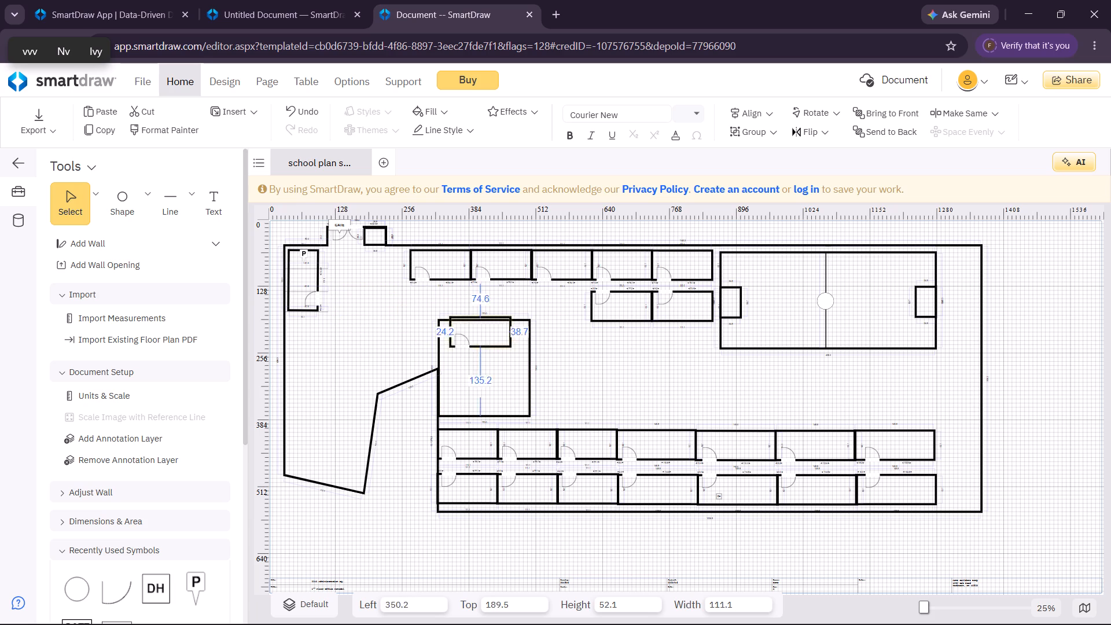
drag(564, 351, 711, 357)
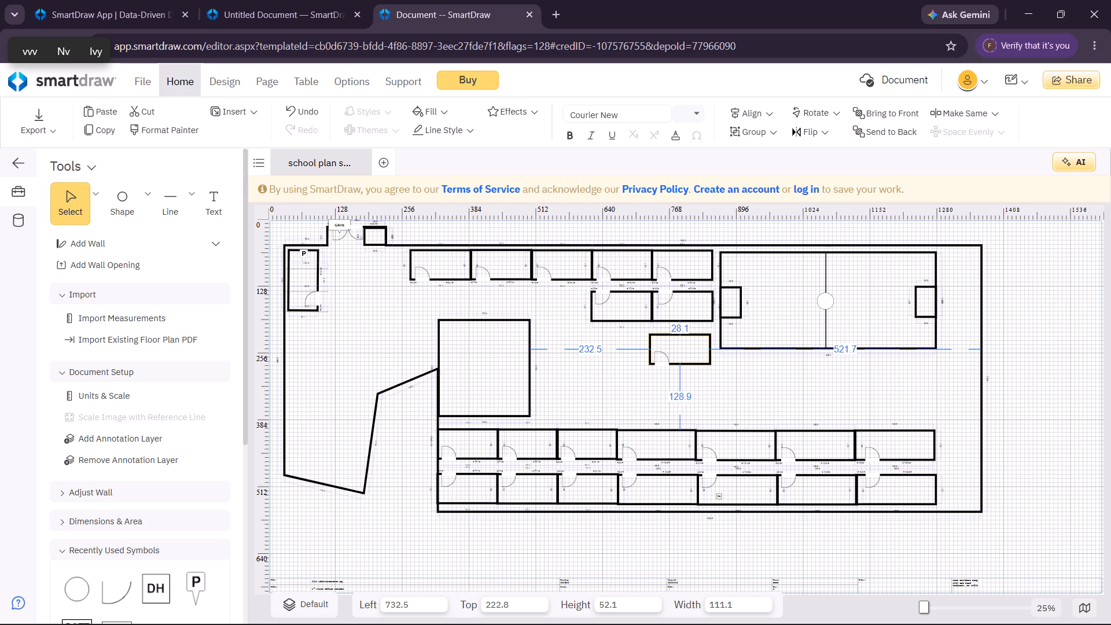
drag(711, 357, 716, 357)
click(716, 357)
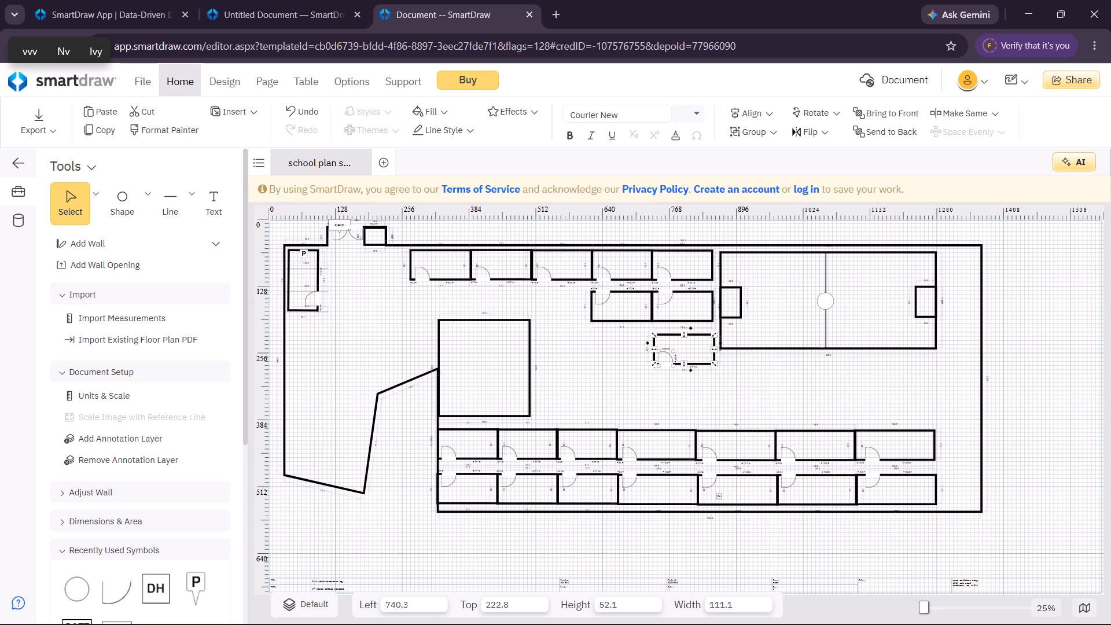
Paste another room copy and place it beside the third-row room, on its left, at about Left 622, Top 222.
key(ctrl+v)
drag(398, 329, 635, 358)
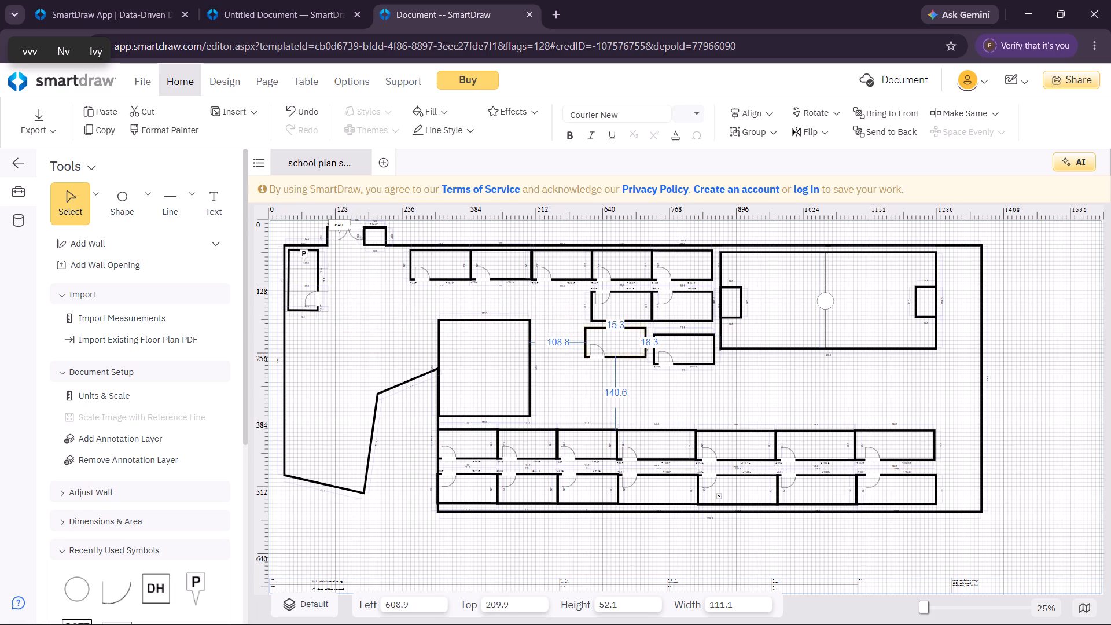
drag(635, 358, 641, 364)
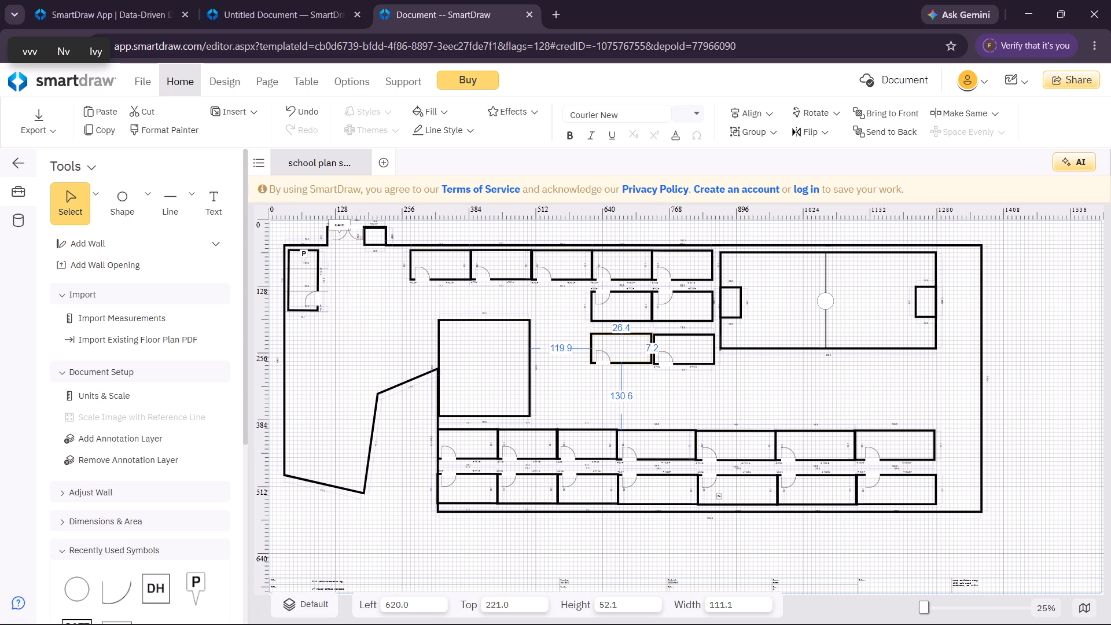
drag(641, 364, 642, 365)
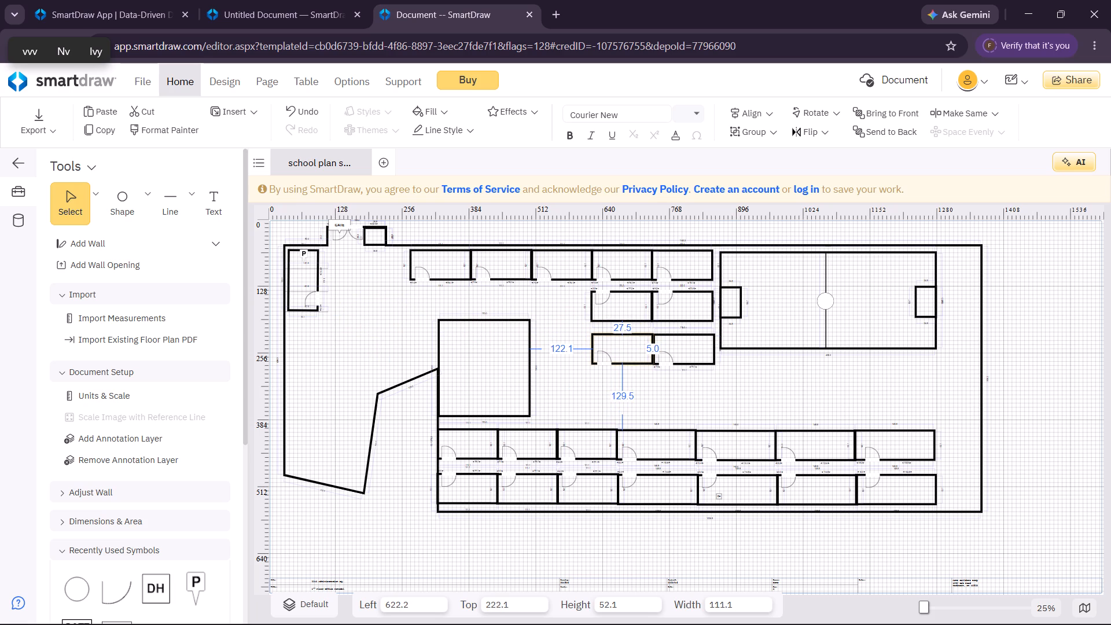
Nudge the left room of the third row toward its neighbour to about Left 624, Top 222.
drag(642, 365, 641, 362)
click(641, 362)
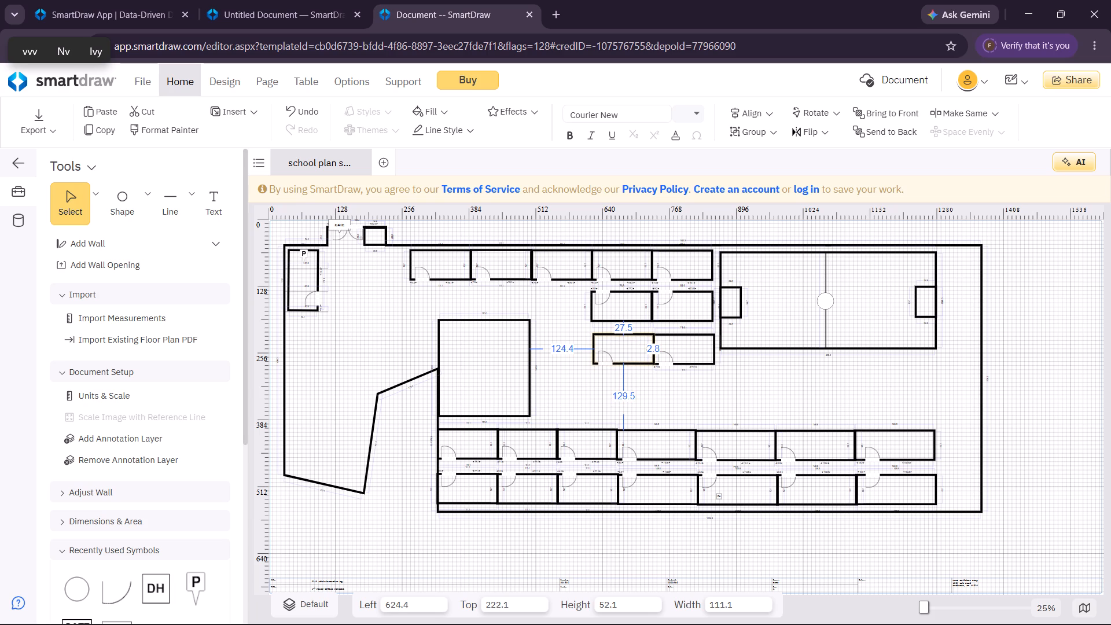
click(771, 366)
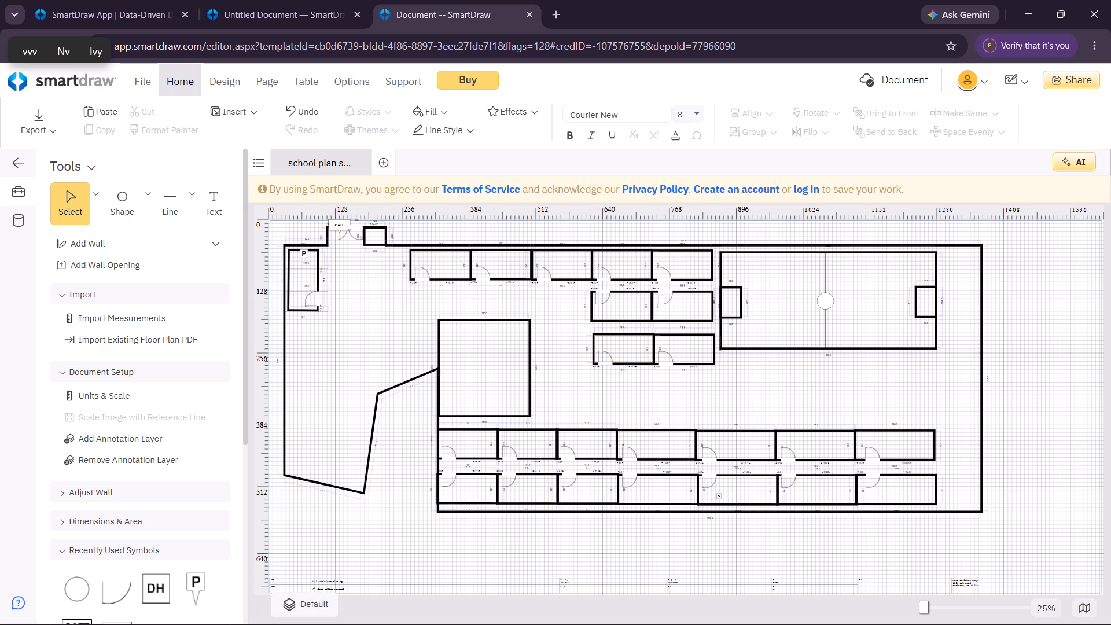
Paste four room copies and place one against the top of the lower block's third room at about Left 554, Top 349.
key(ctrl+v)
key(ctrl+v)
key(ctrl+v)
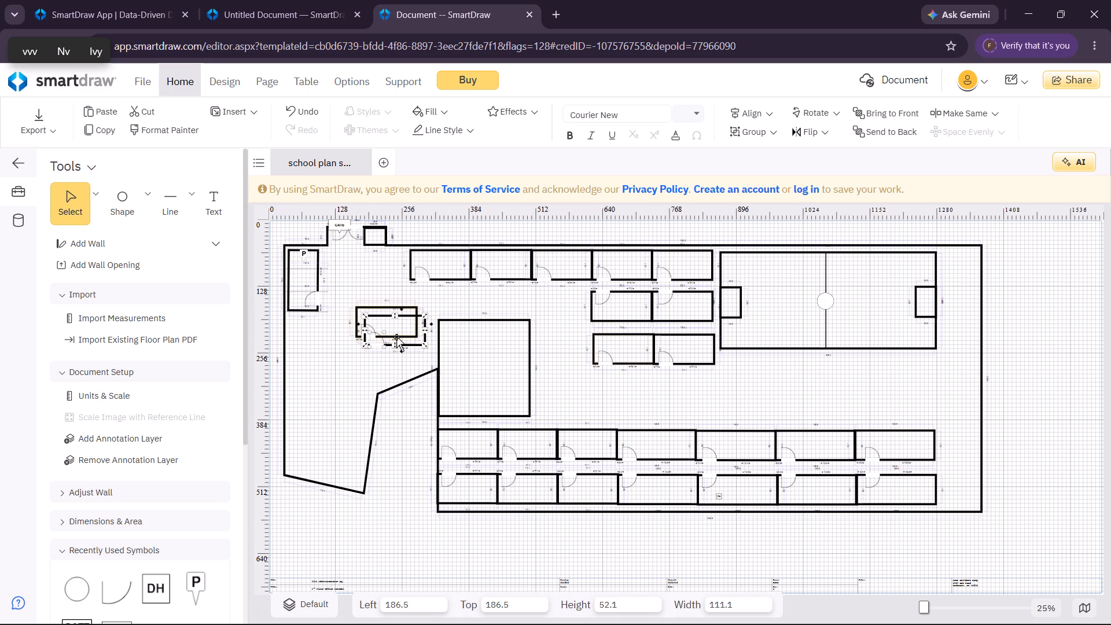
key(ctrl+v)
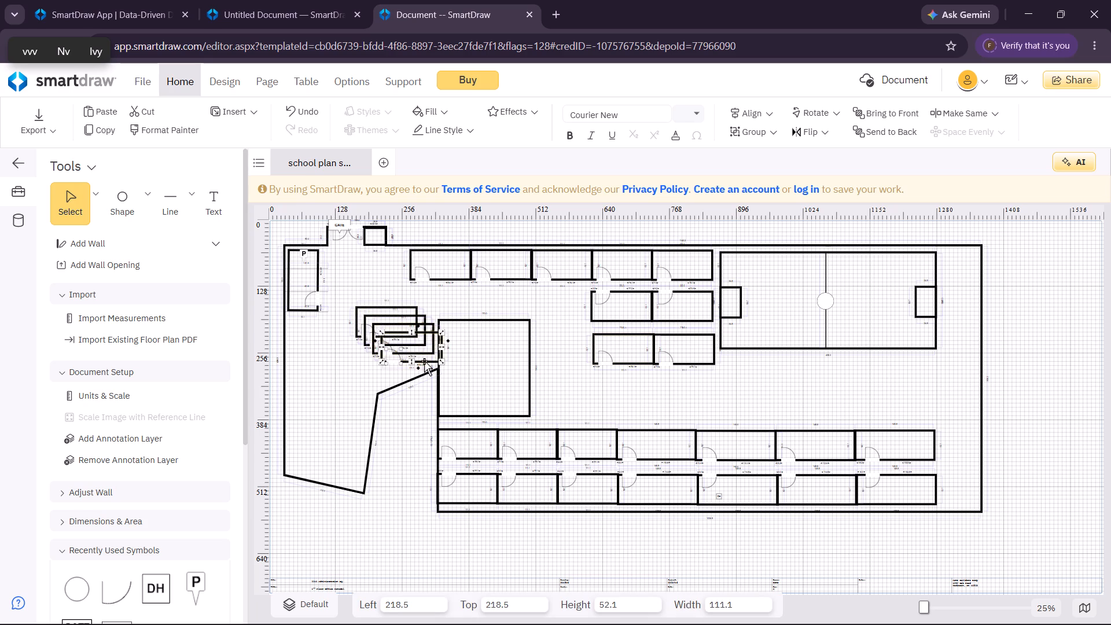
drag(424, 362, 793, 403)
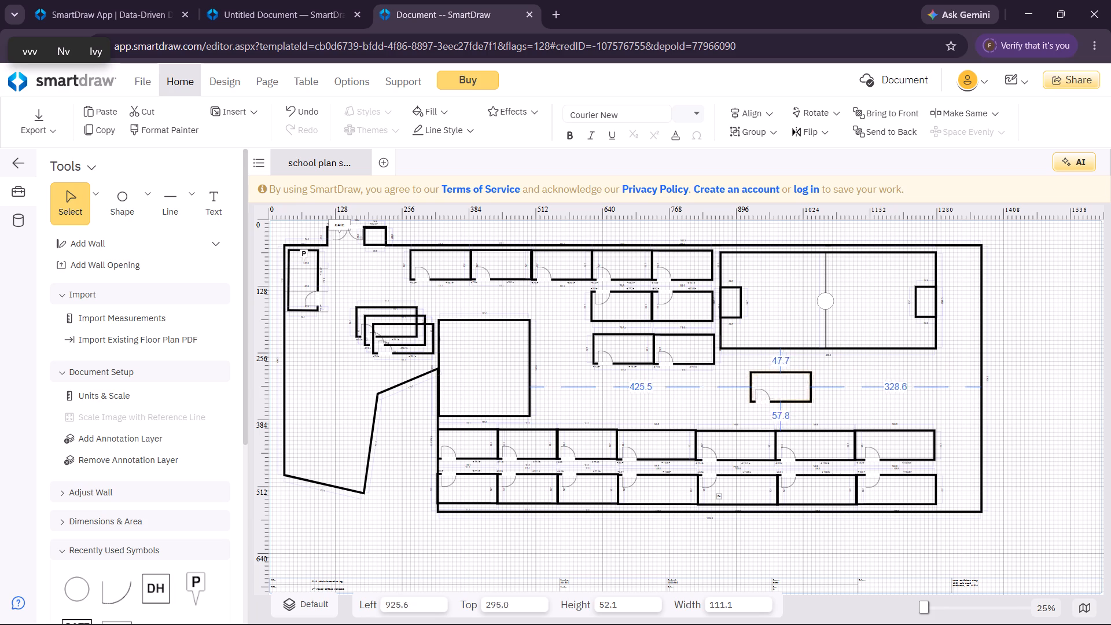
drag(793, 403, 773, 419)
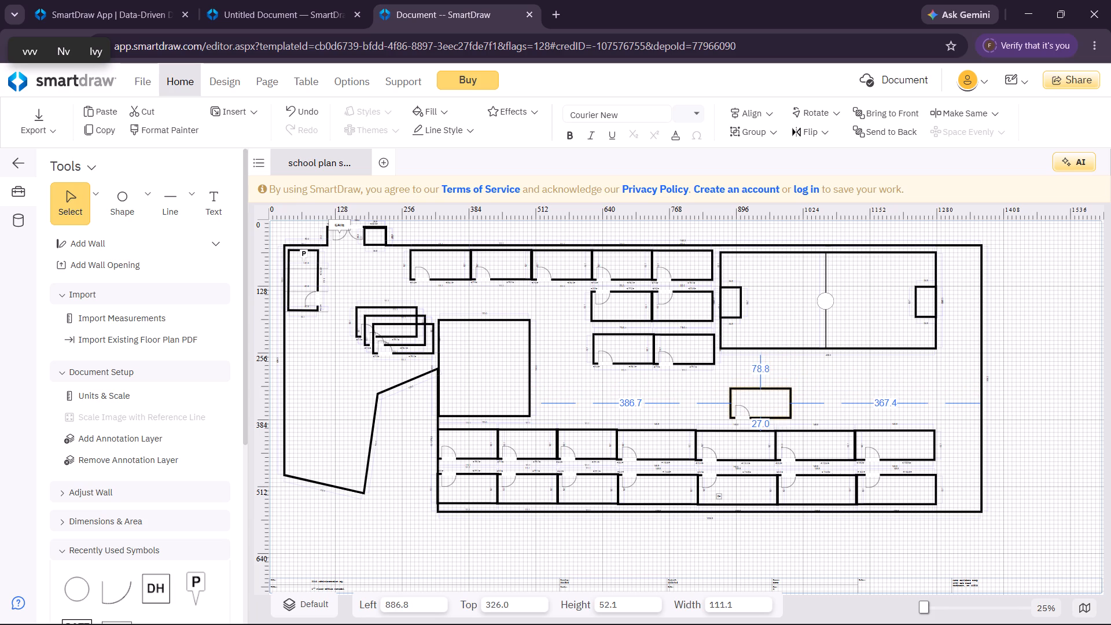
drag(773, 419, 748, 421)
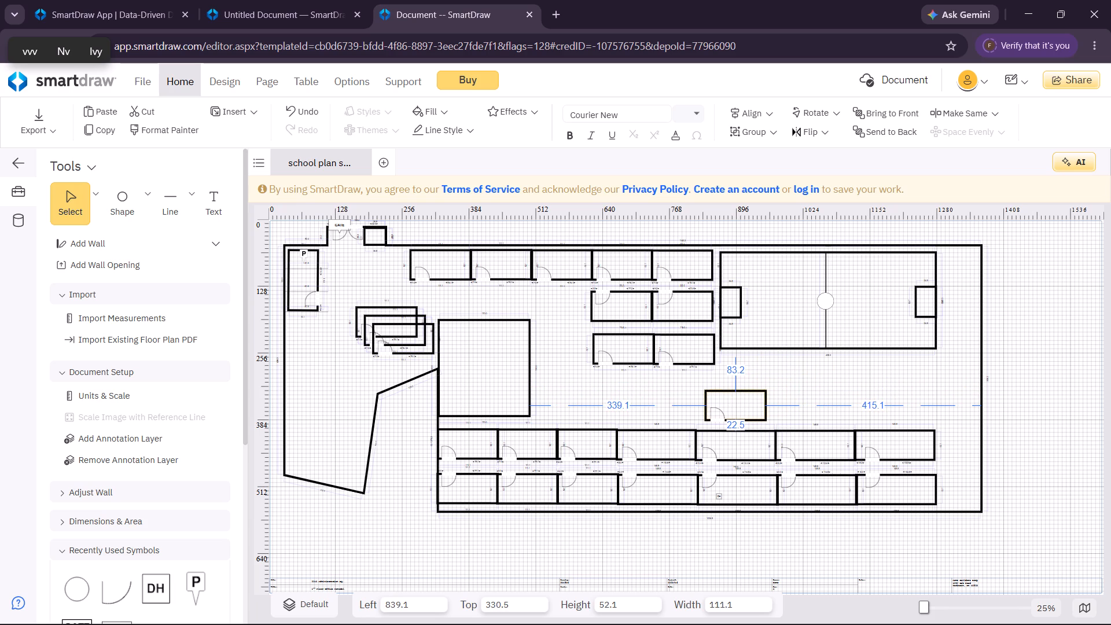
drag(748, 421, 586, 428)
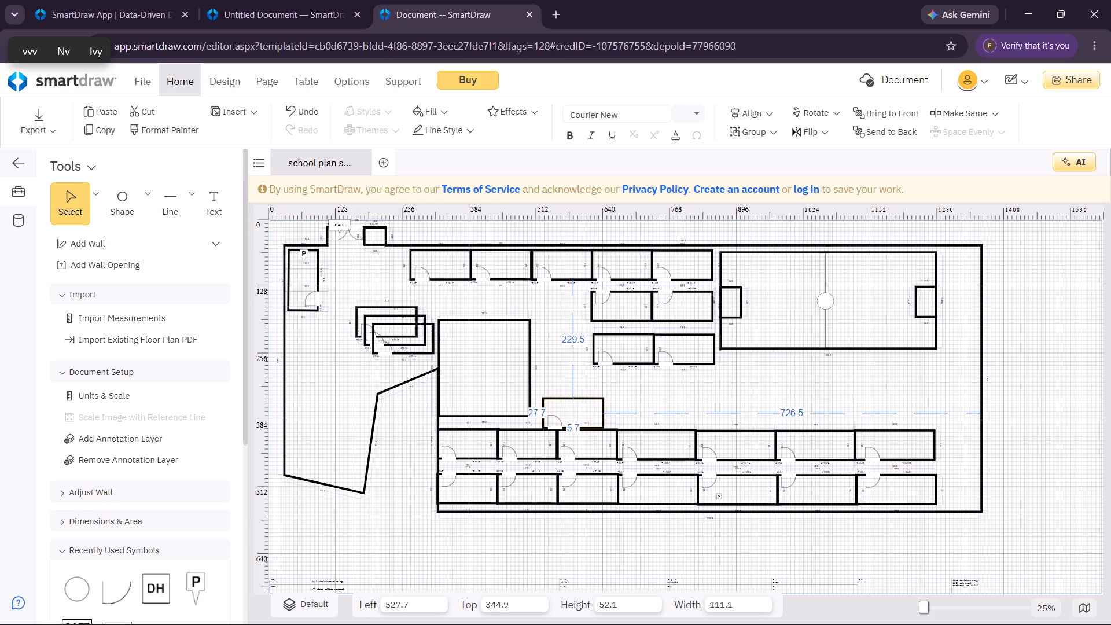
drag(586, 428, 598, 428)
click(567, 427)
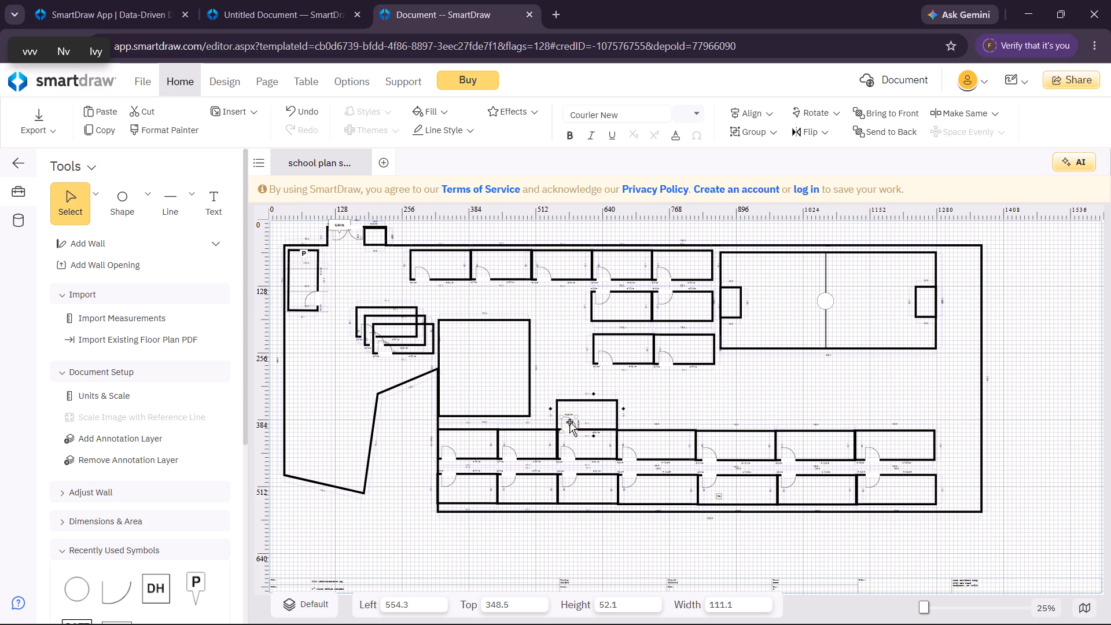
Move the new room's door from its lower wall to its upper wall and flip it vertically to open inward.
click(569, 418)
click(624, 397)
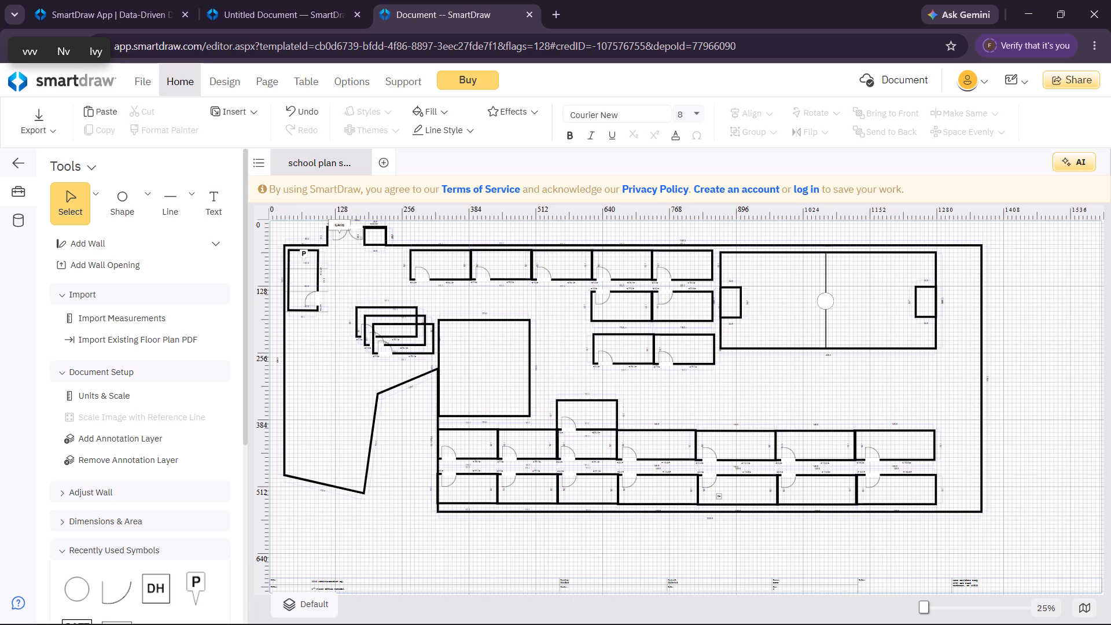
click(568, 420)
drag(568, 425, 568, 403)
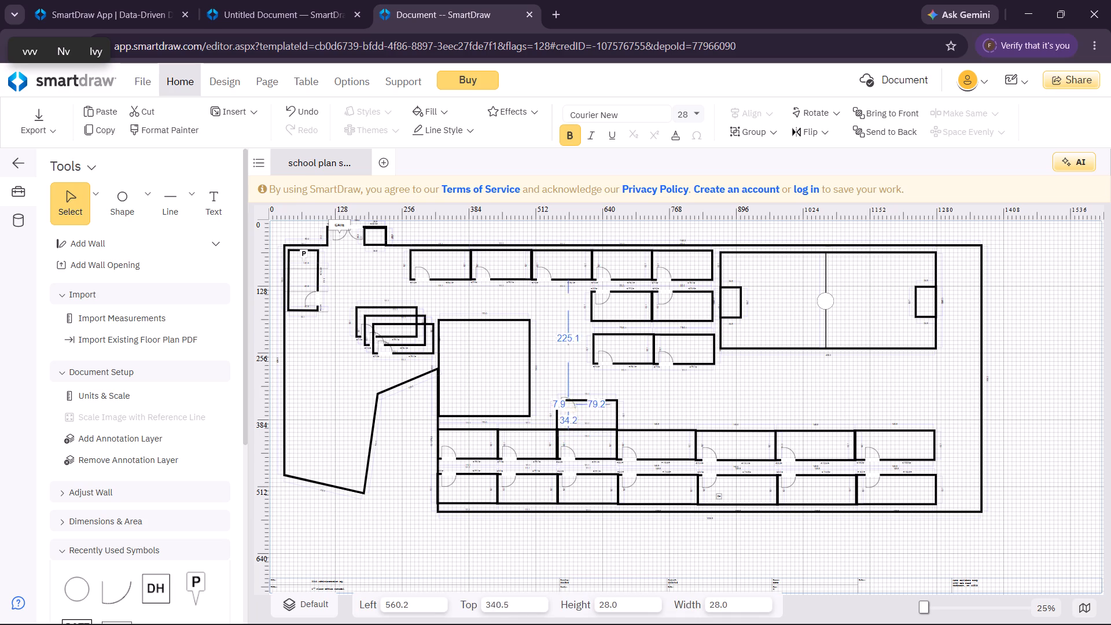
drag(568, 403, 568, 394)
click(626, 391)
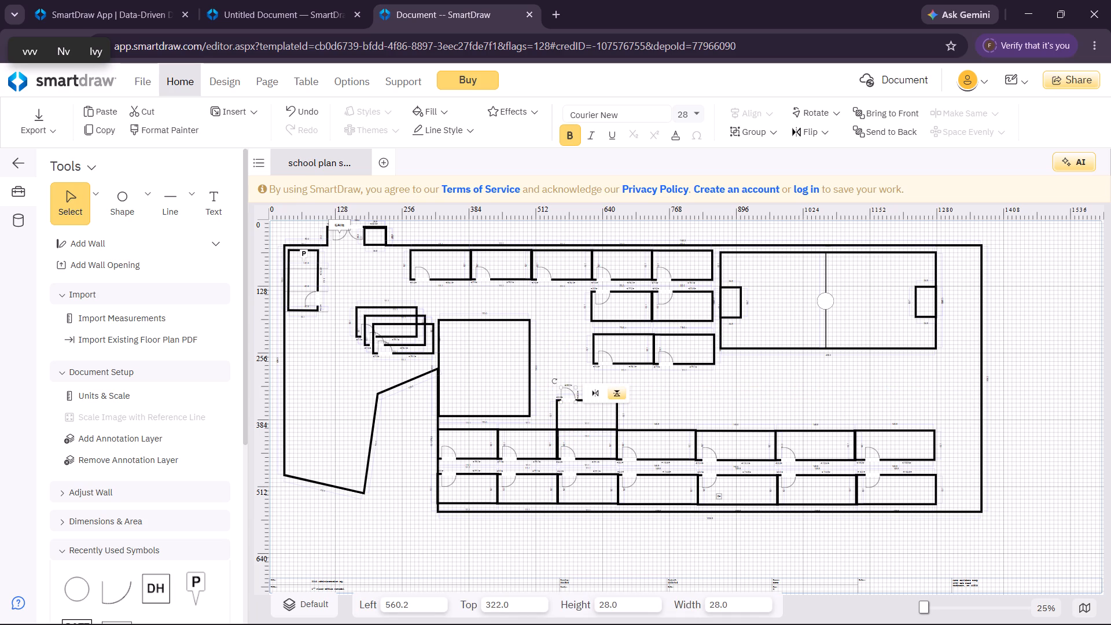
click(615, 394)
click(687, 387)
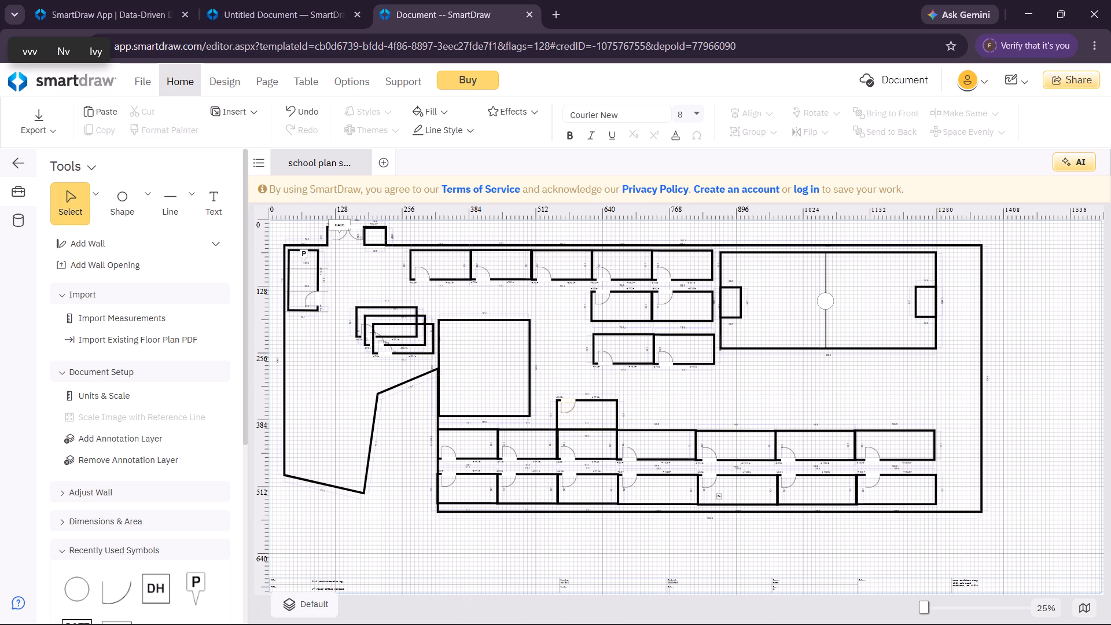
Place a second pasted room directly right of the new room above the lower block, at about Left 670, Top 350.
drag(425, 353, 690, 414)
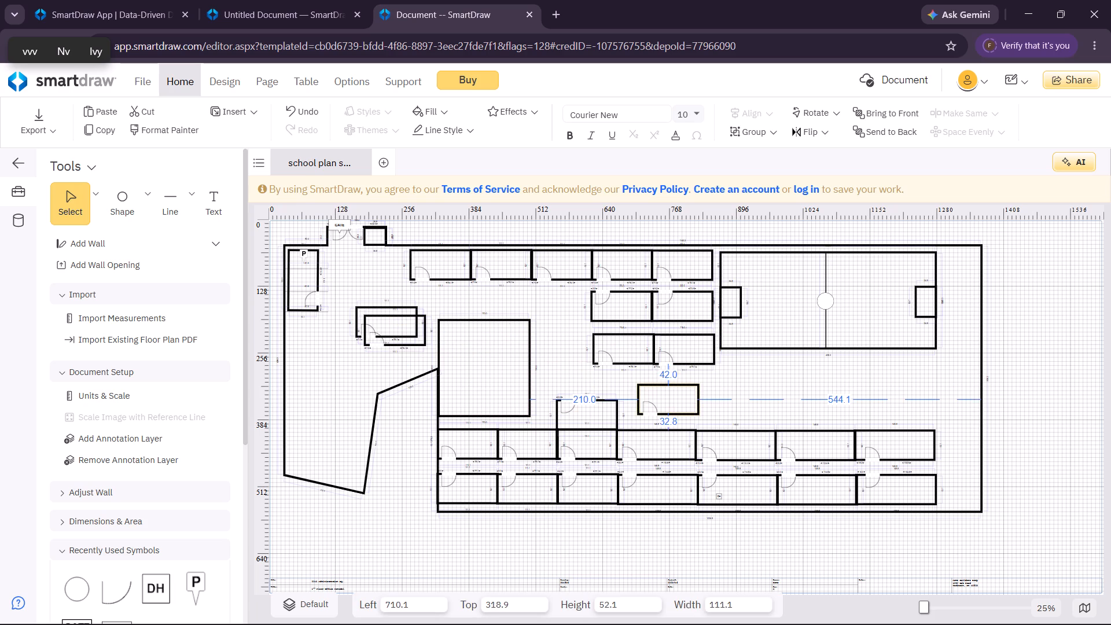
drag(690, 414, 669, 430)
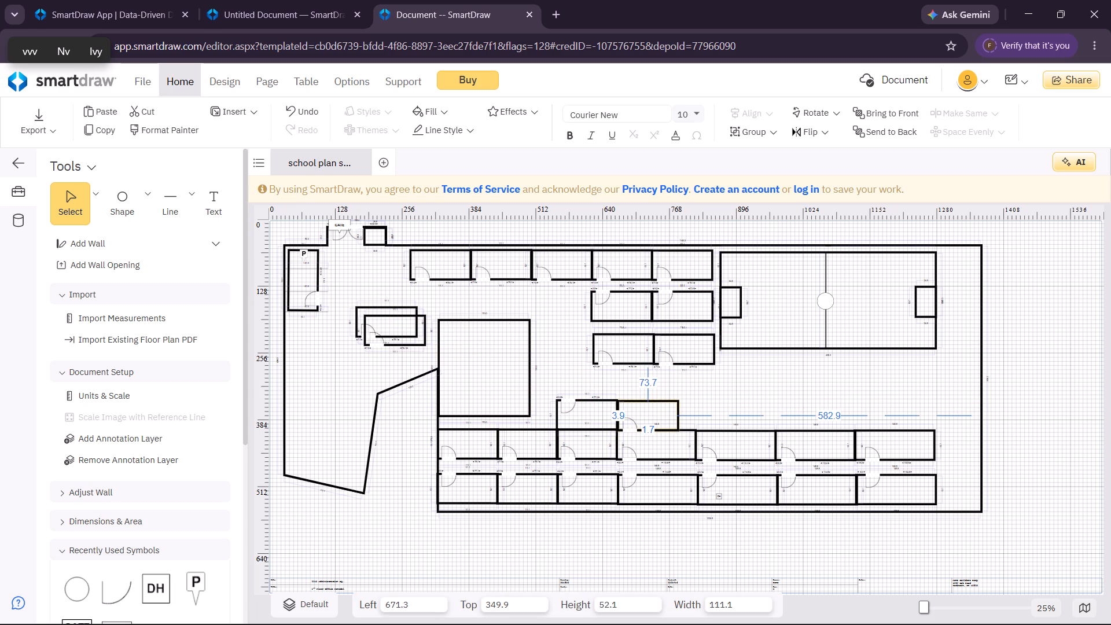
drag(669, 430, 673, 428)
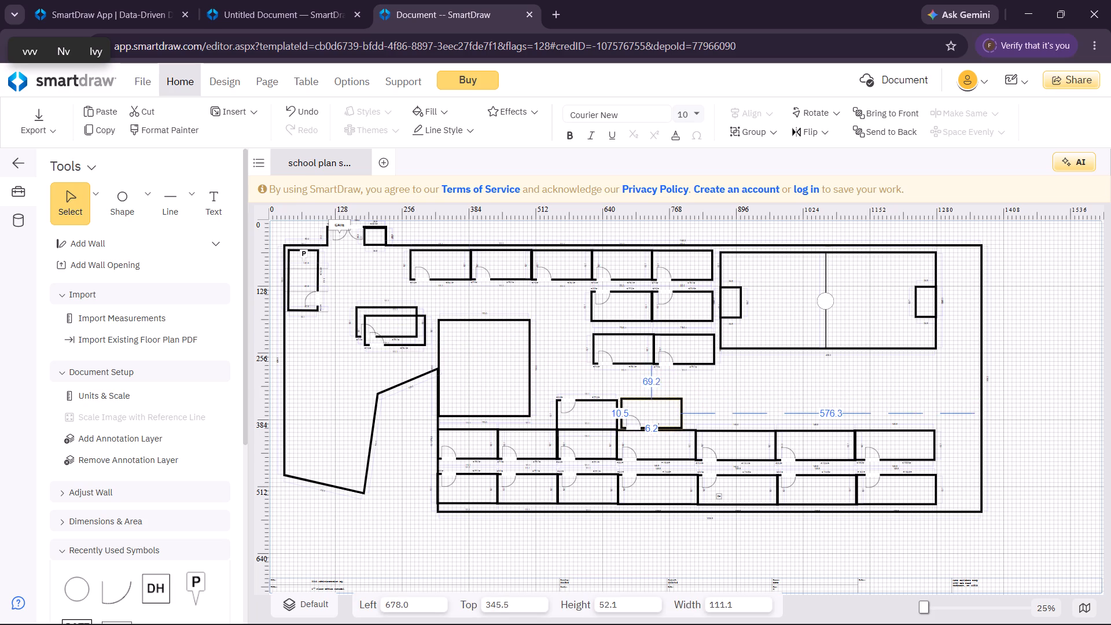
drag(673, 428, 668, 430)
Move the second new room's door to its upper wall and flip it vertically, at about Left 673, Top 344.
click(635, 428)
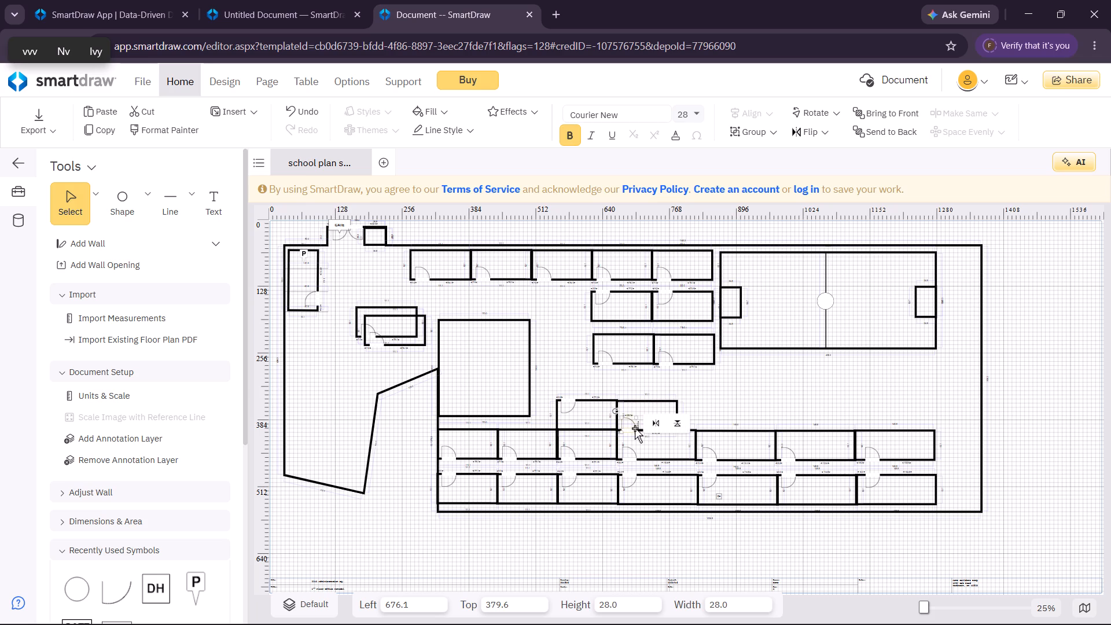
click(628, 429)
drag(628, 429, 628, 399)
drag(628, 399, 626, 400)
click(671, 392)
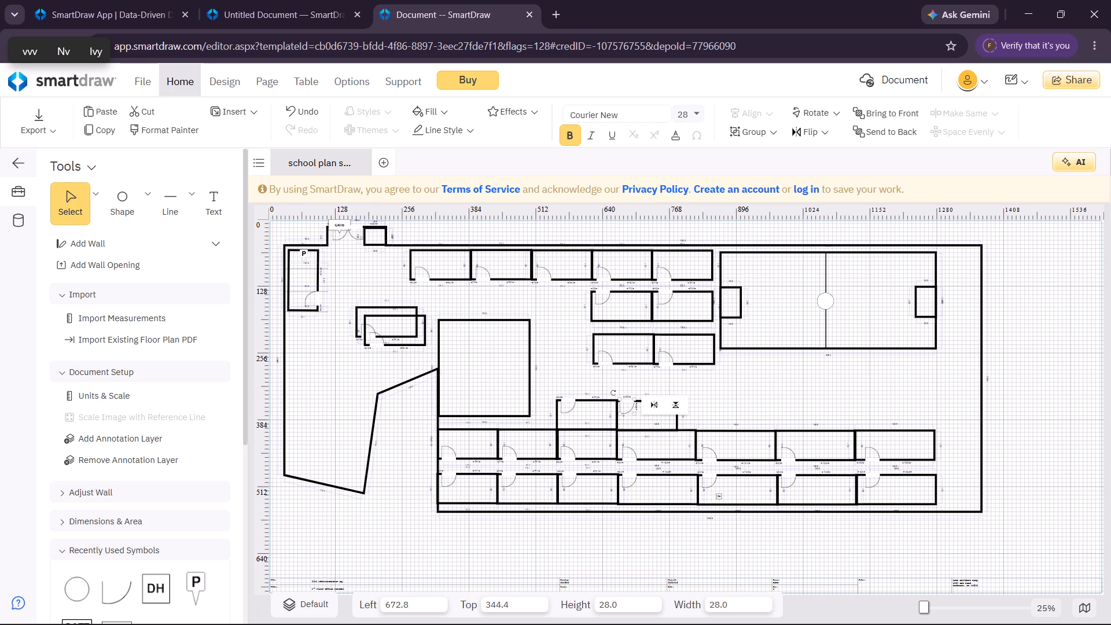
Place a third pasted room at the right end of the new row, at about Left 784, Top 351.
drag(415, 344, 707, 406)
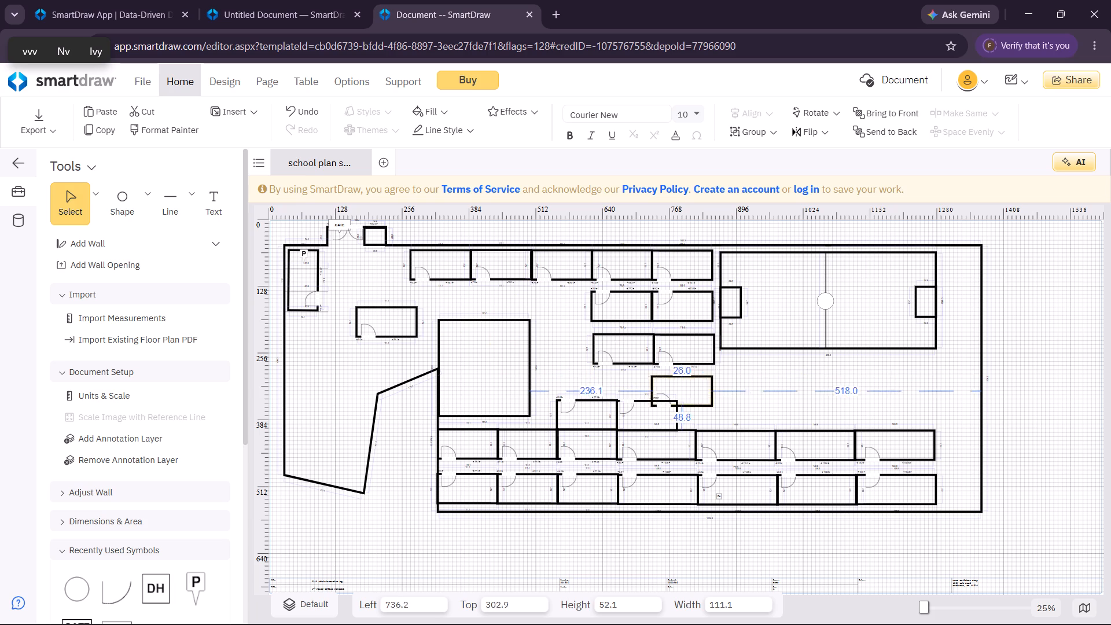
drag(707, 406, 729, 425)
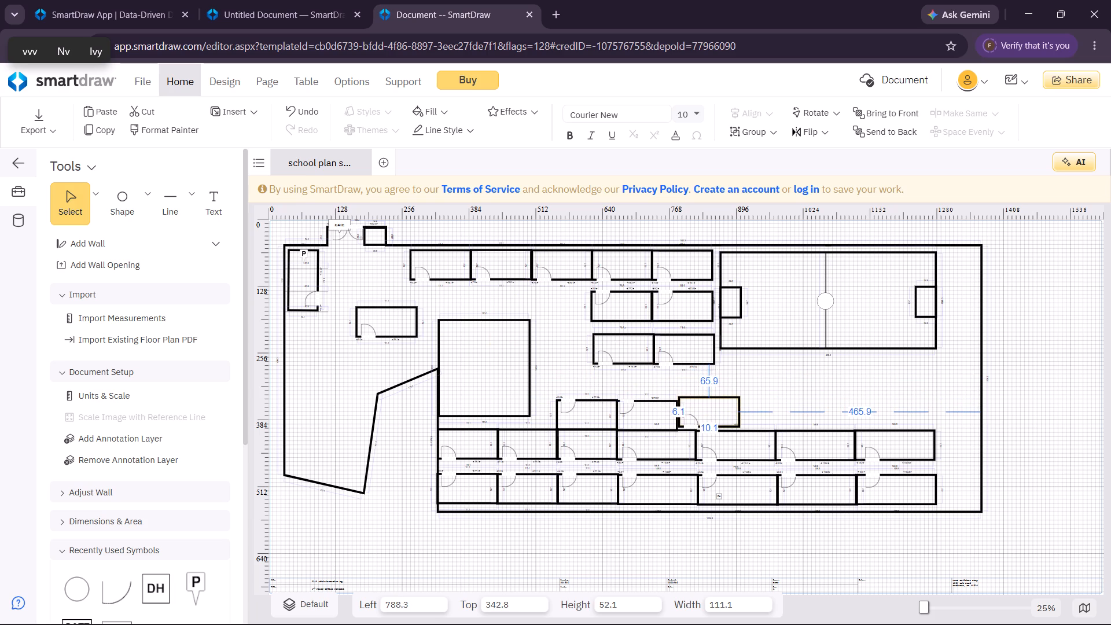
drag(729, 425, 729, 427)
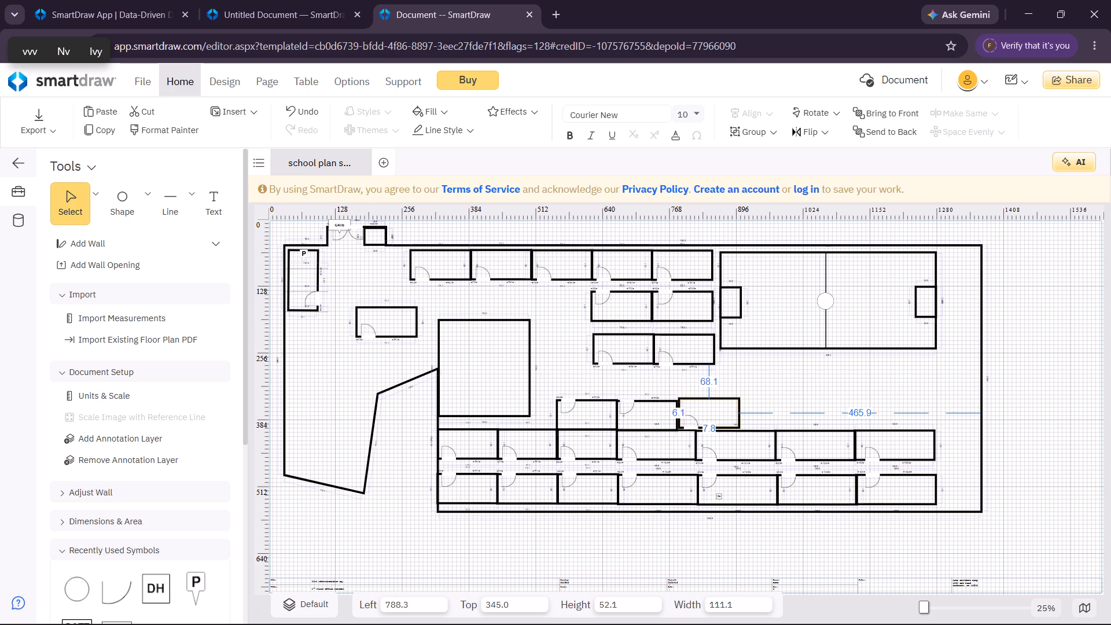
drag(729, 427, 728, 429)
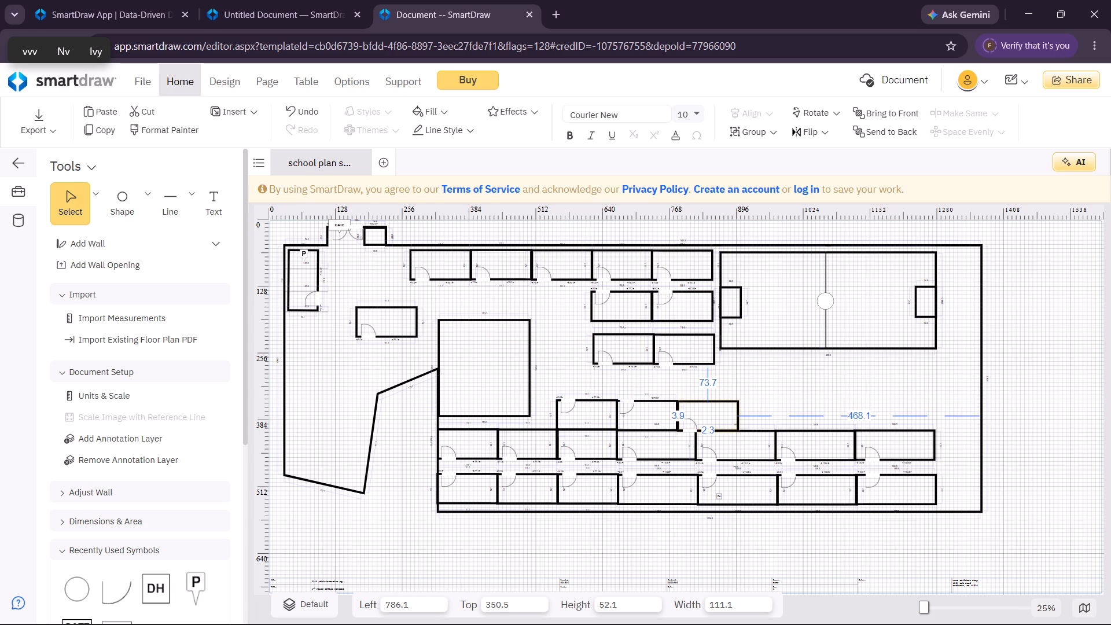
drag(728, 429, 728, 427)
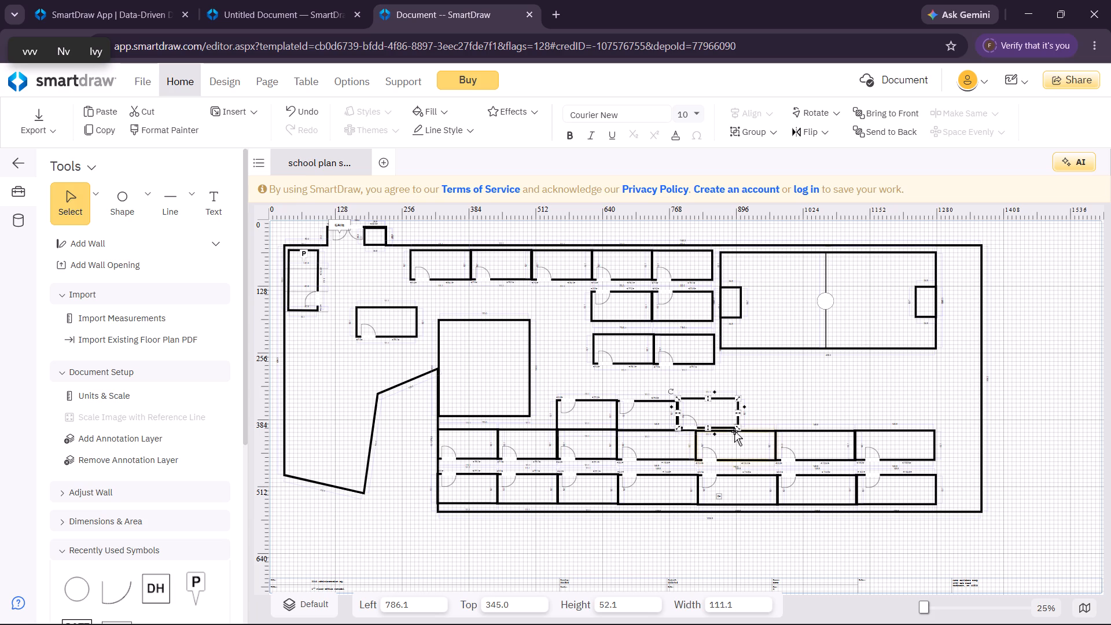
click(726, 428)
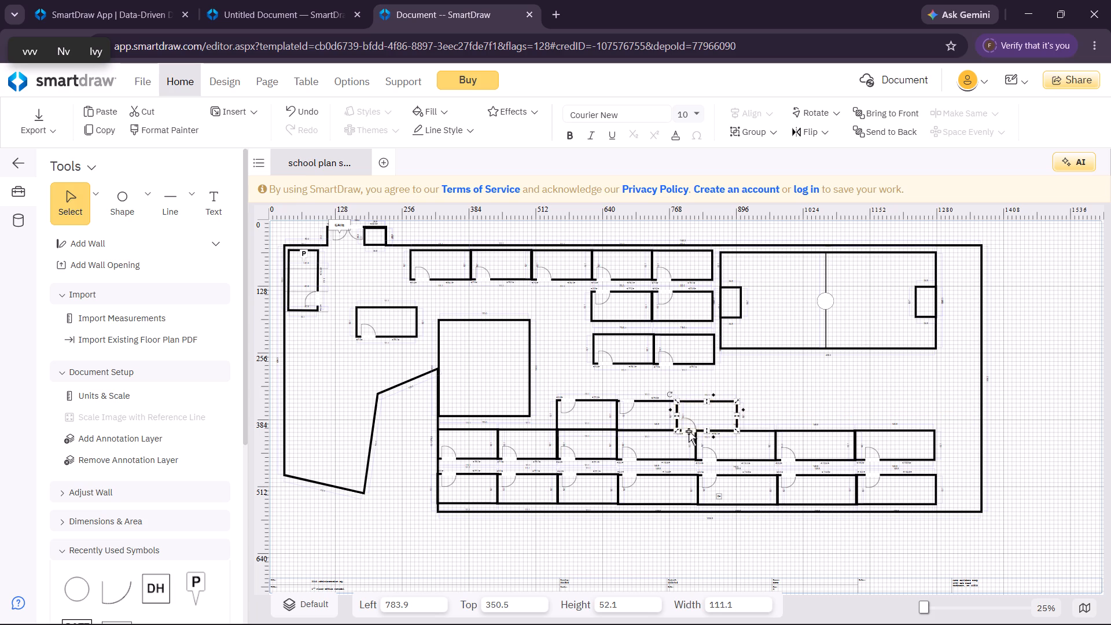
Move the third new room's door to its upper wall and flip it vertically, at about Left 791, Top 345.
click(689, 431)
drag(689, 431, 687, 394)
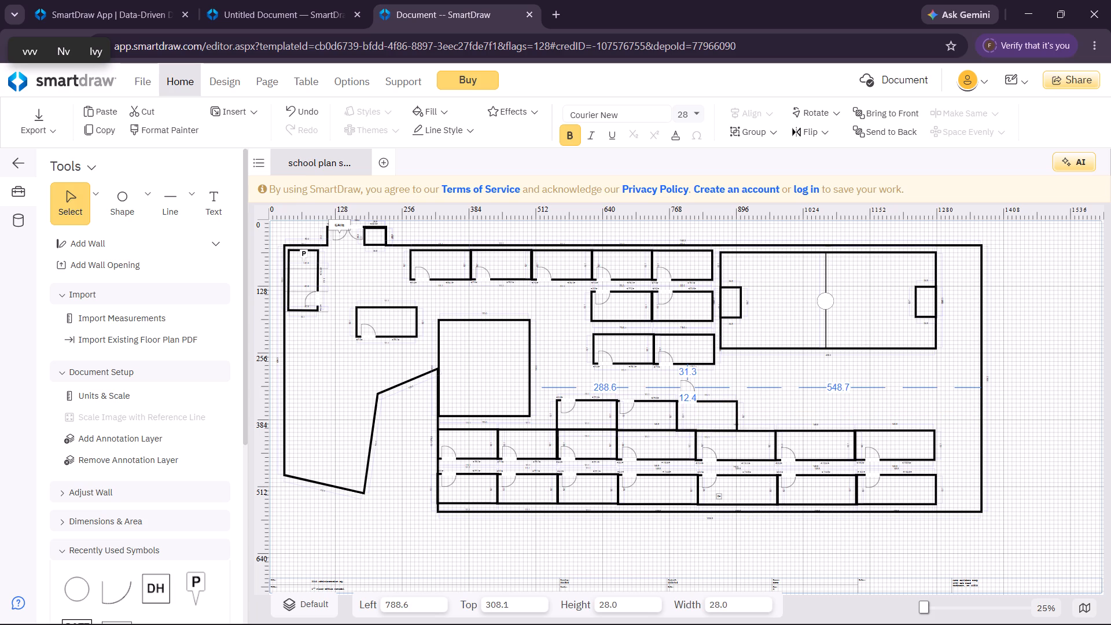
drag(687, 394, 688, 398)
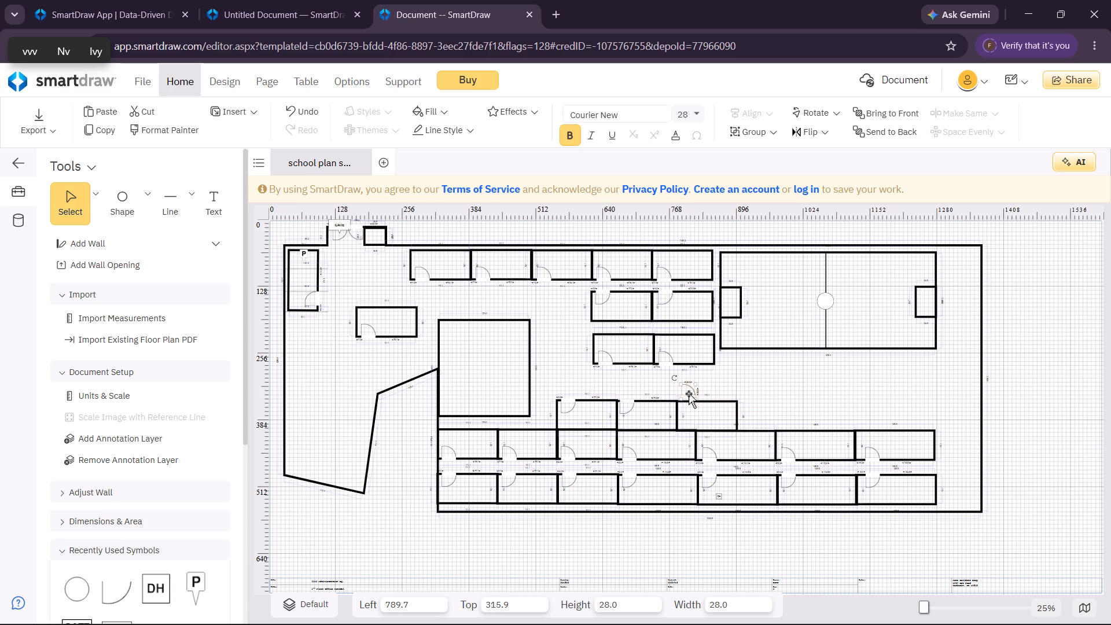
click(689, 396)
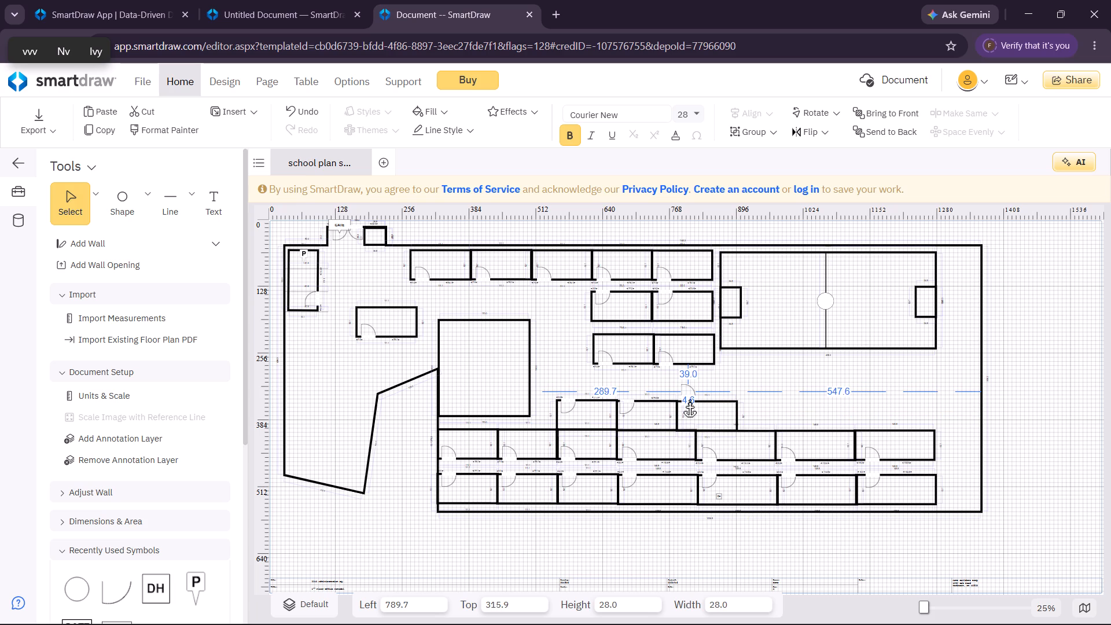
click(732, 395)
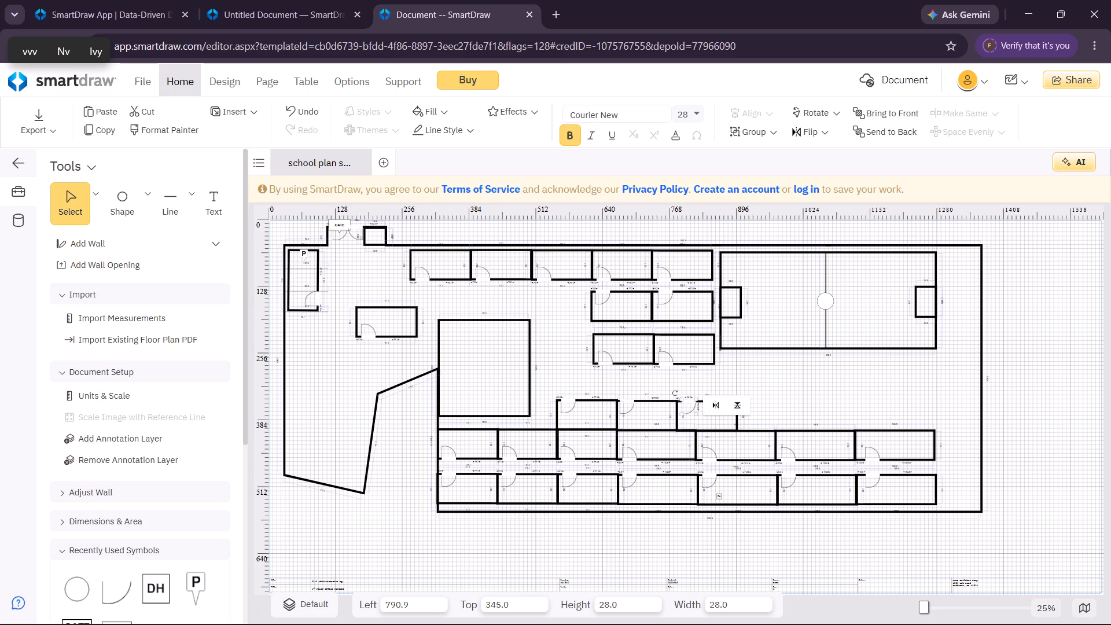
click(788, 431)
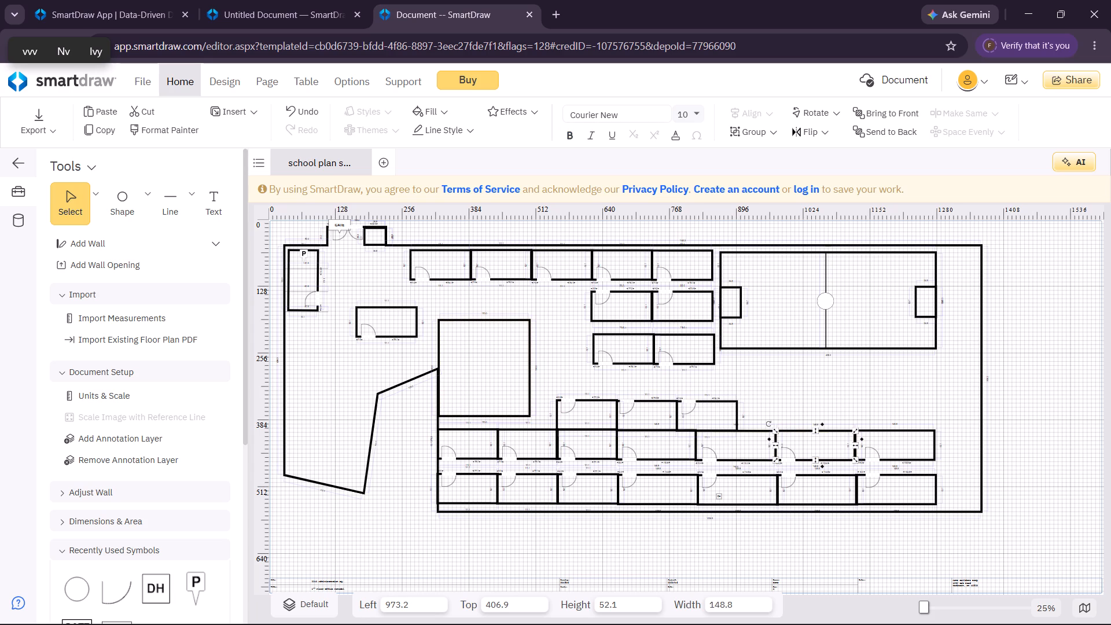
Rotate the remaining pasted room near the large square room by about 181° so its door faces upward.
click(410, 333)
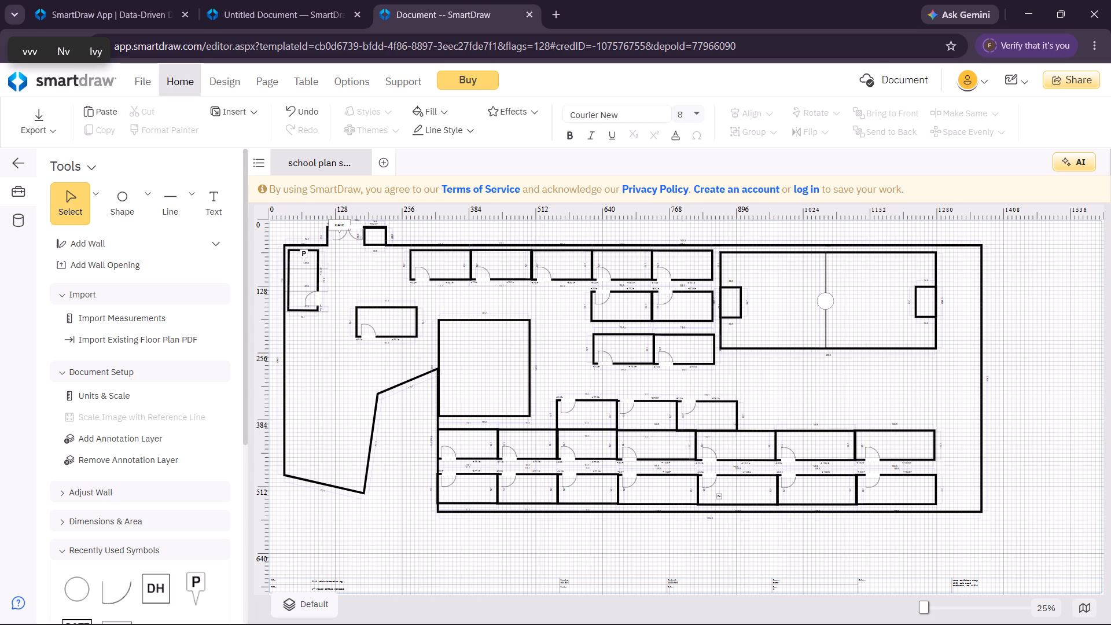
click(403, 335)
drag(349, 301, 447, 308)
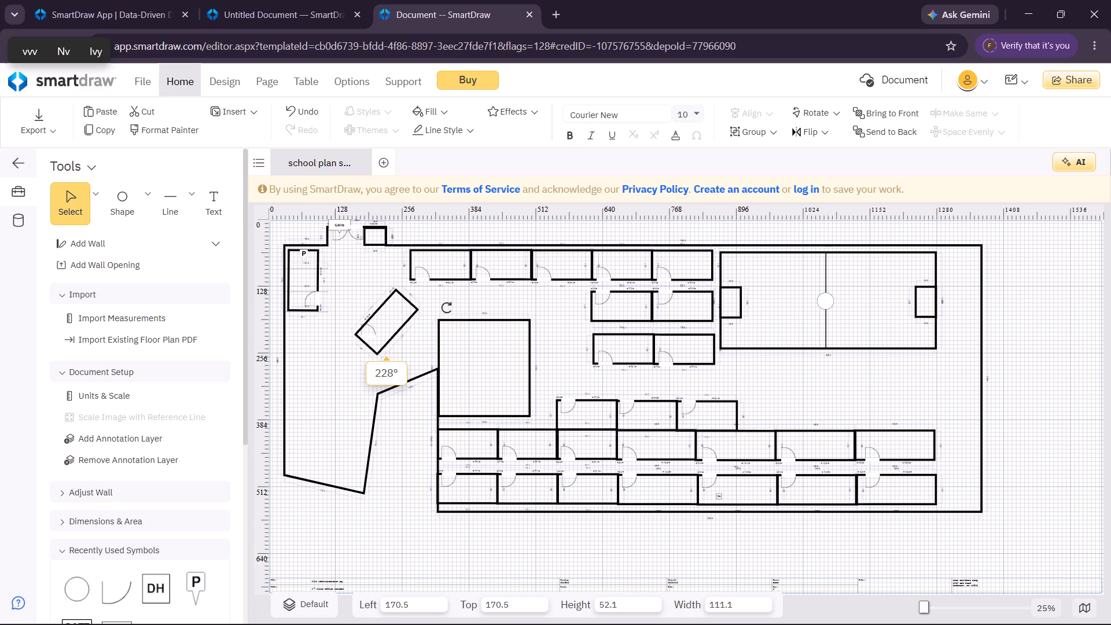
drag(447, 308, 421, 340)
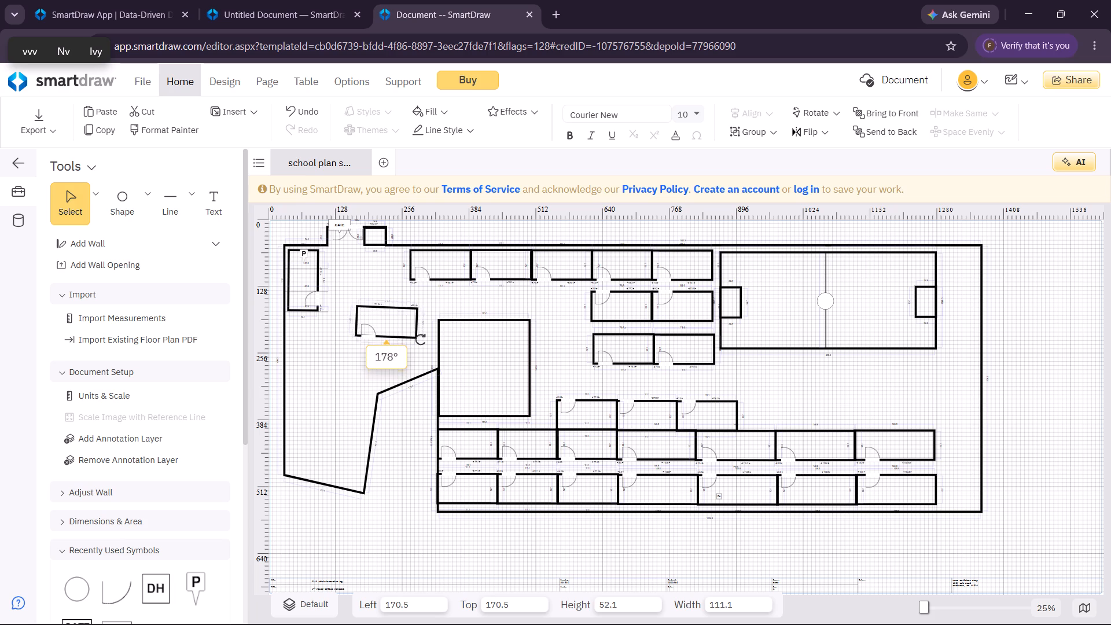
drag(421, 340, 418, 339)
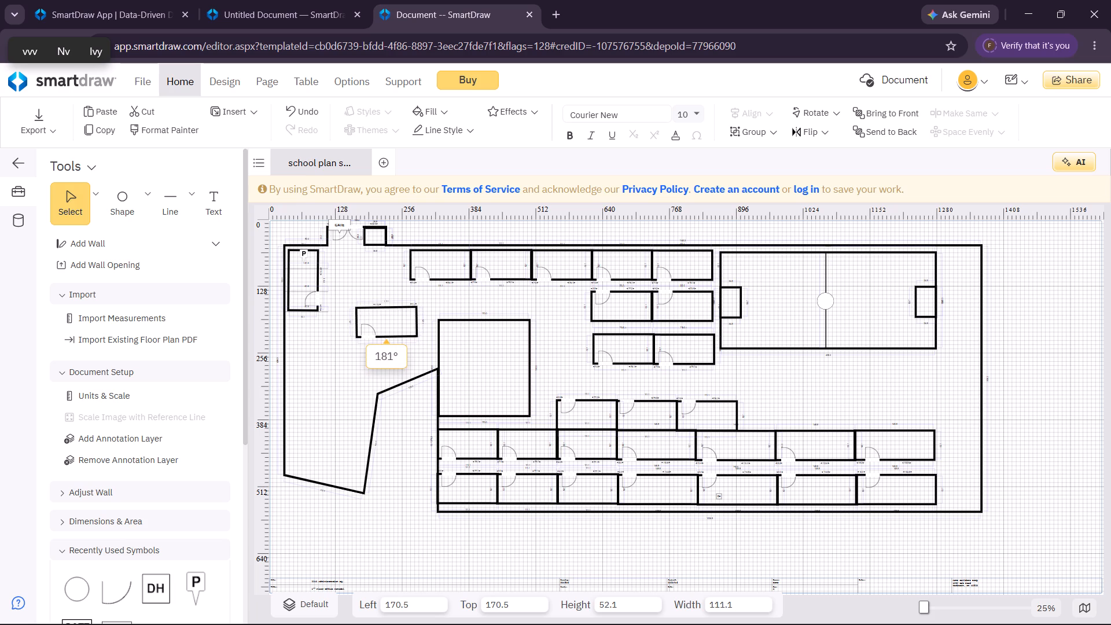
click(418, 339)
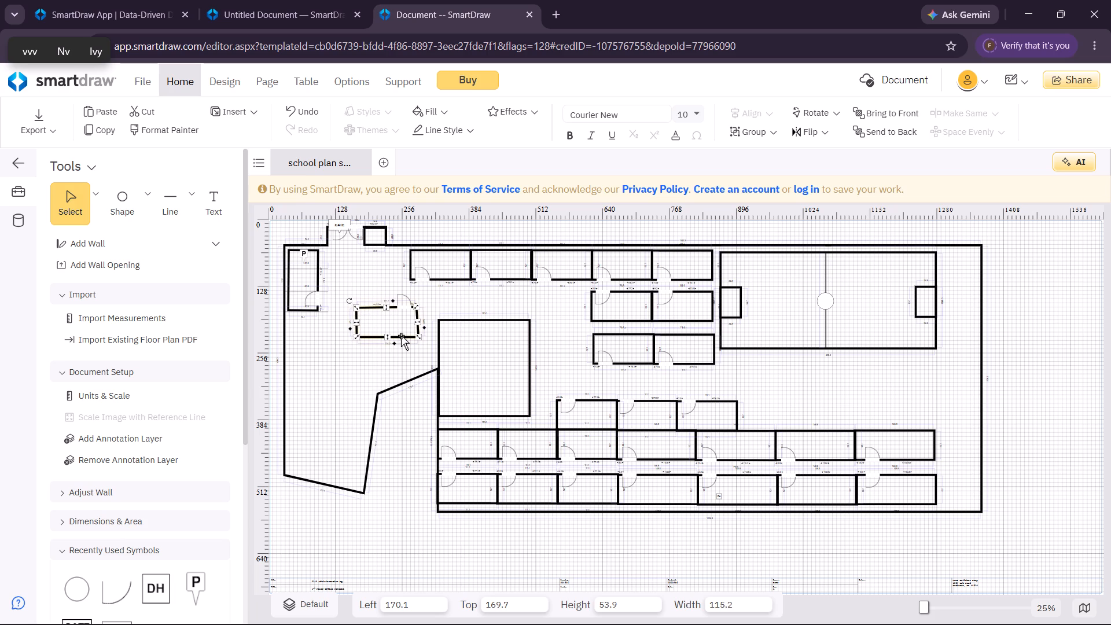
Undo the rotation of the pasted room near the large square room and the third new room's door flip and move.
key(ctrl+z)
key(ctrl+z)
key(ctrl+z)
key(ctrl+z)
key(ctrl+z)
Place the remaining pasted room at the right end of the new upper row, at about Left 898, Top 352.
drag(401, 337, 715, 372)
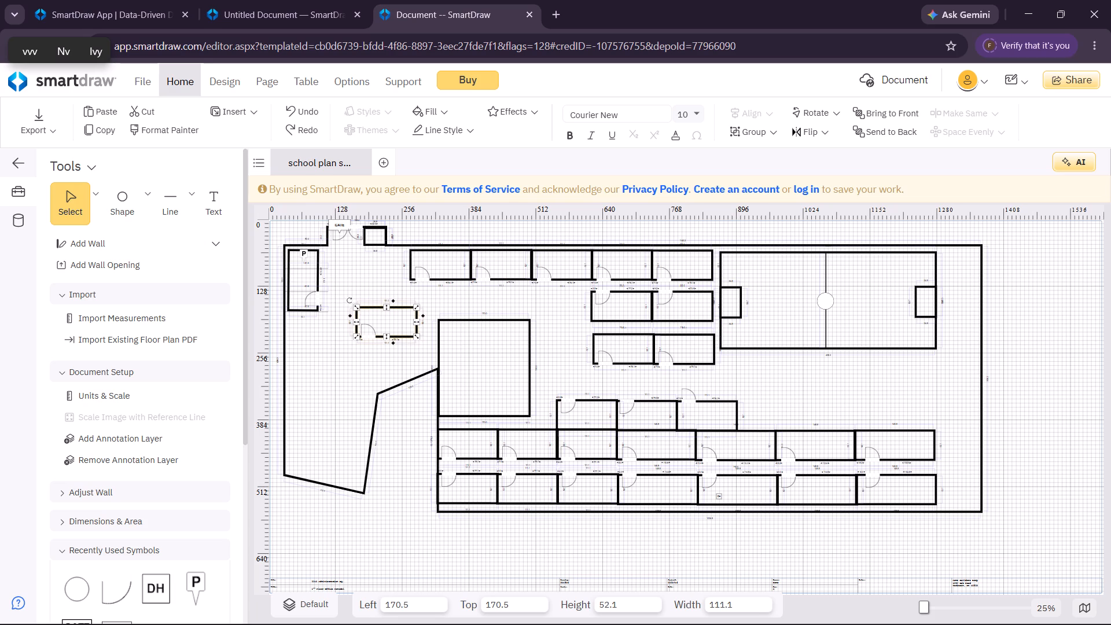
click(406, 334)
drag(405, 336, 785, 429)
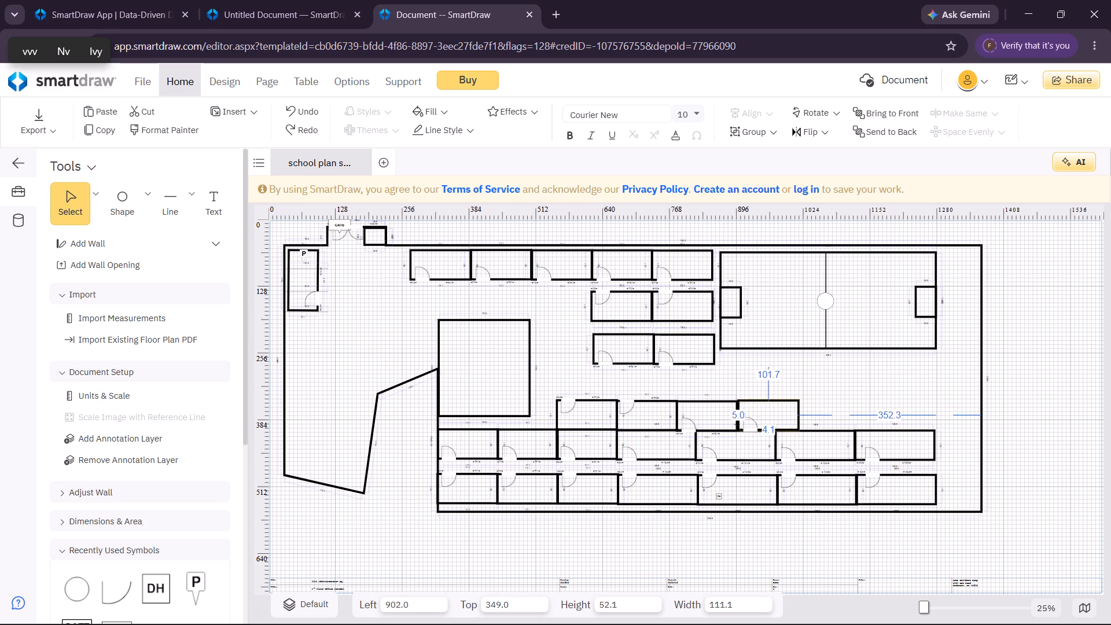
drag(785, 429, 787, 429)
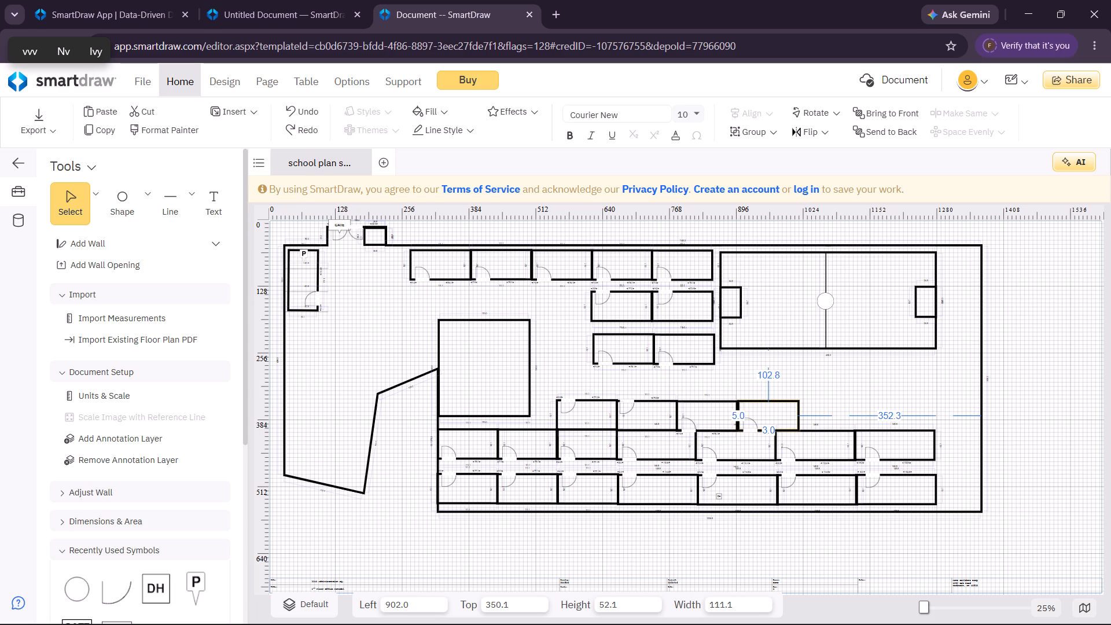
drag(787, 429, 785, 431)
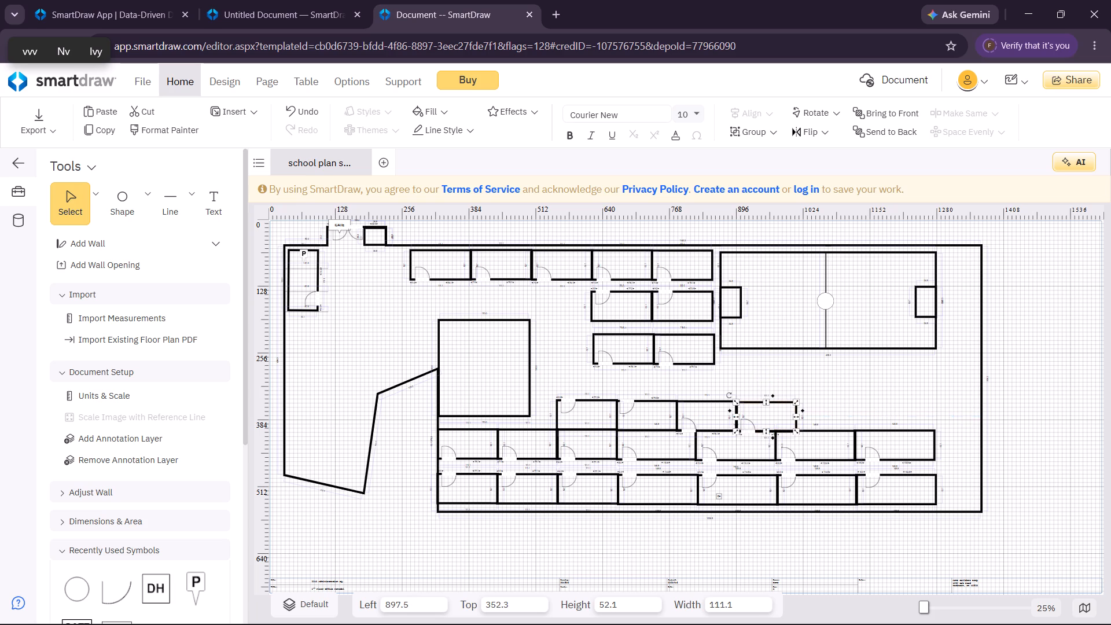
Move the fourth new room's door from its lower wall to its upper wall and flip it vertically.
click(745, 431)
drag(745, 431, 745, 399)
click(791, 391)
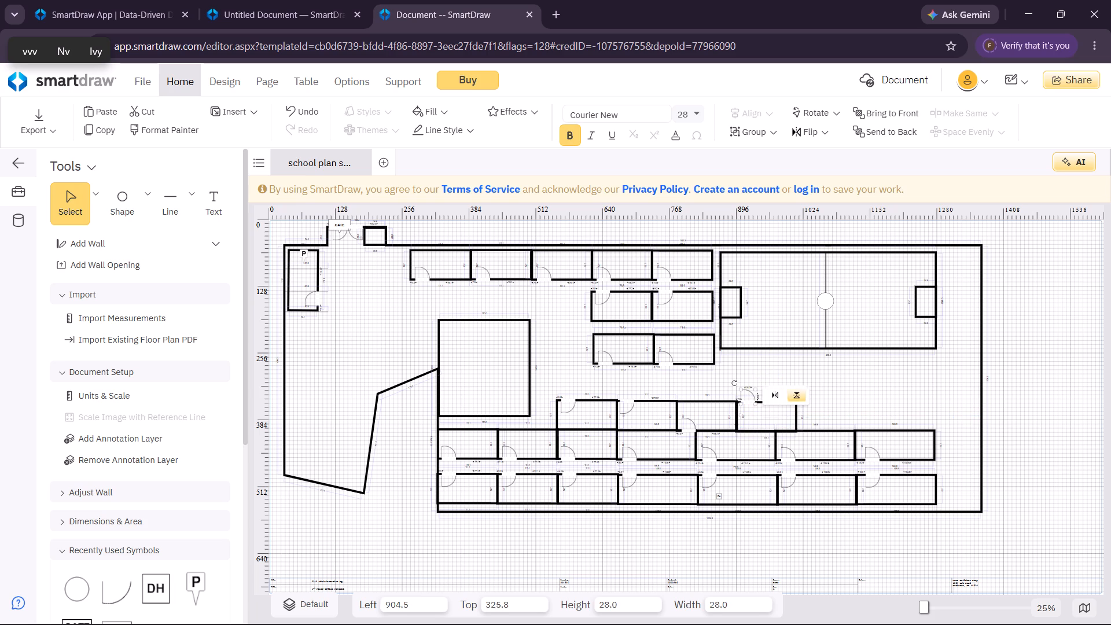
click(903, 349)
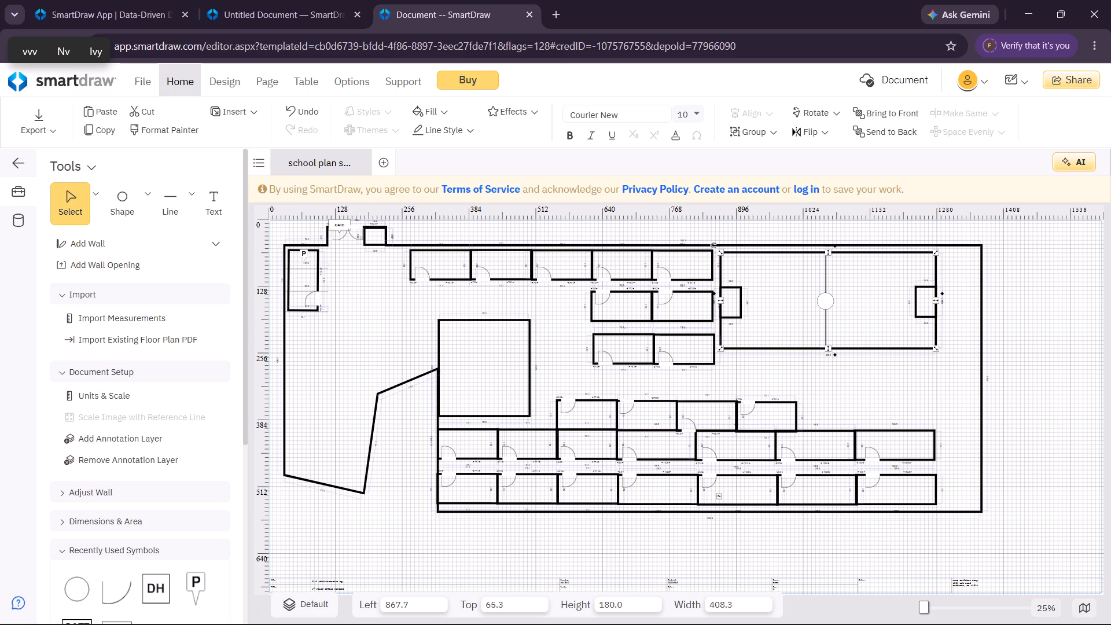
Paste three more copies of the room in the open area near the large square room.
key(ctrl+v)
key(ctrl+v)
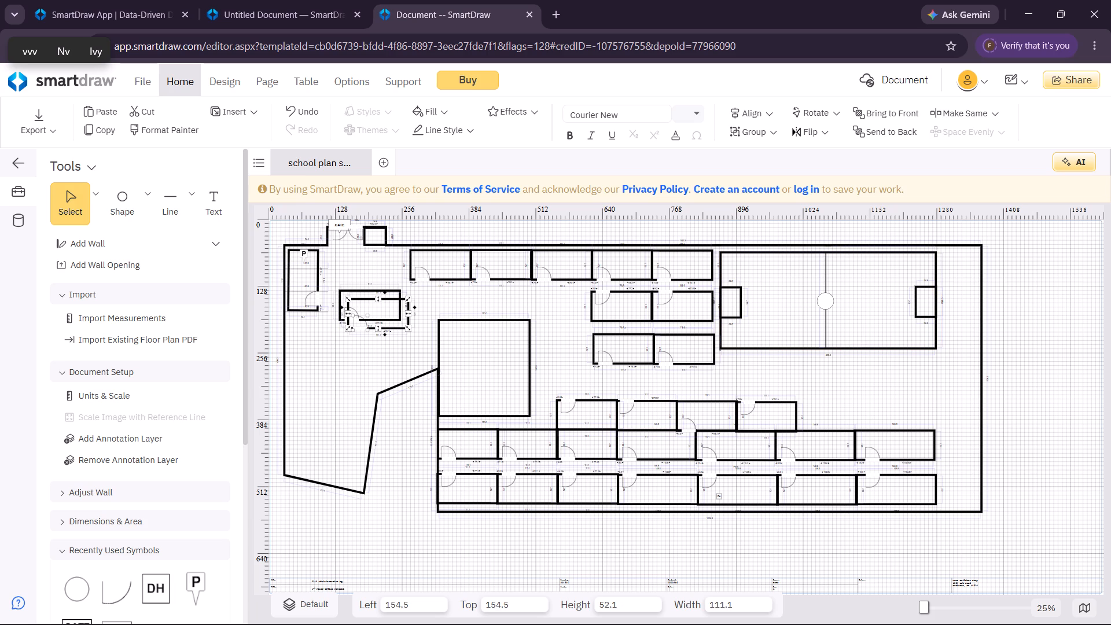
key(ctrl+v)
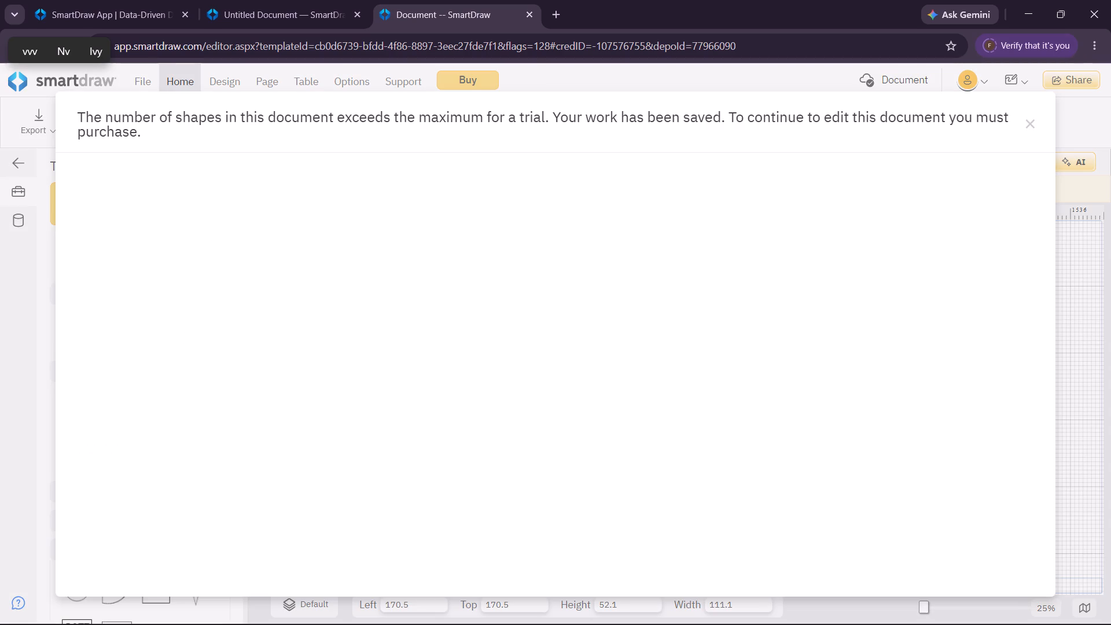
click(1024, 122)
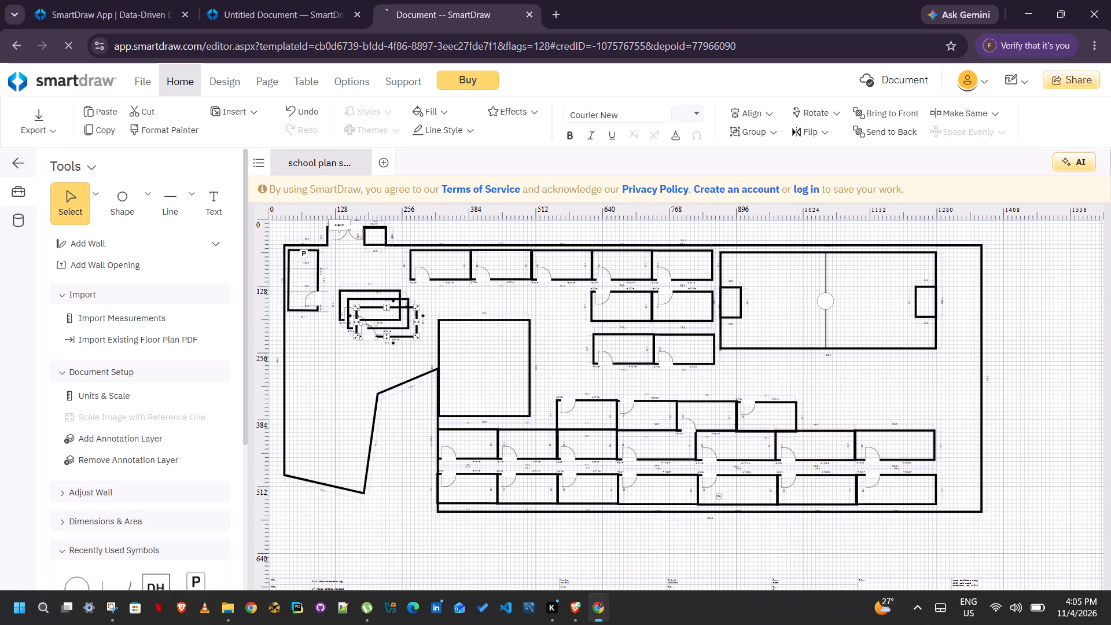